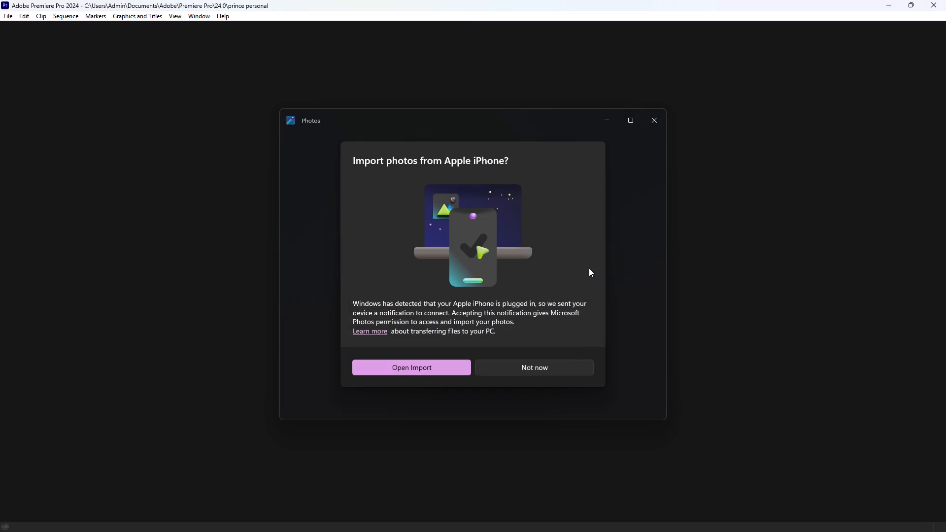
# Decline importing photos from the Apple iPhone.
pyautogui.click(564, 375)
pyautogui.click(579, 360)
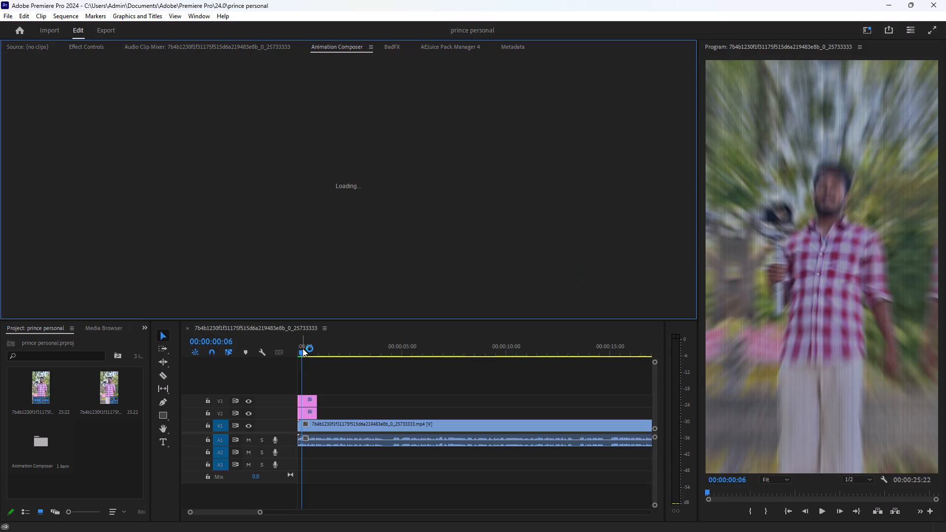
# Play back the opening seconds of the sequence several times to review the existing title graphics and the footage after them.
pyautogui.moveTo(304, 350); pyautogui.dragTo(287, 354)
pyautogui.press('space')
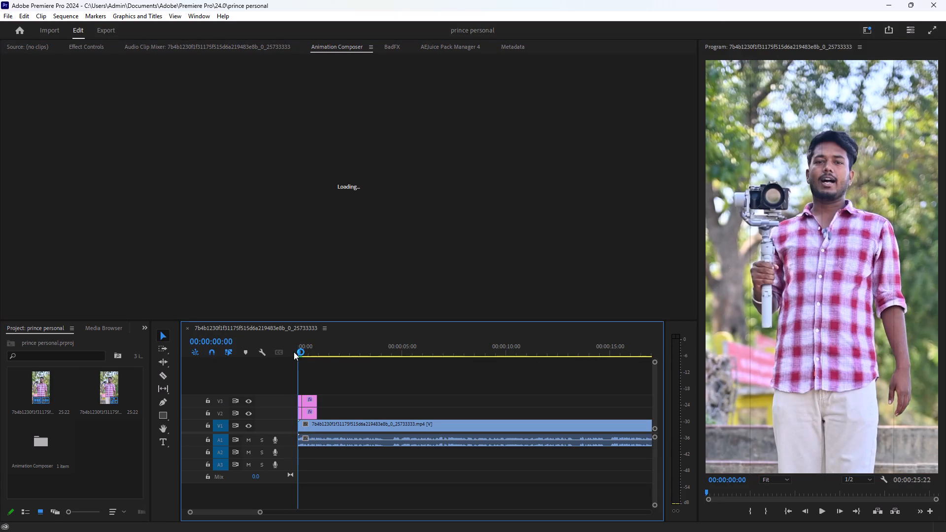
pyautogui.press('space')
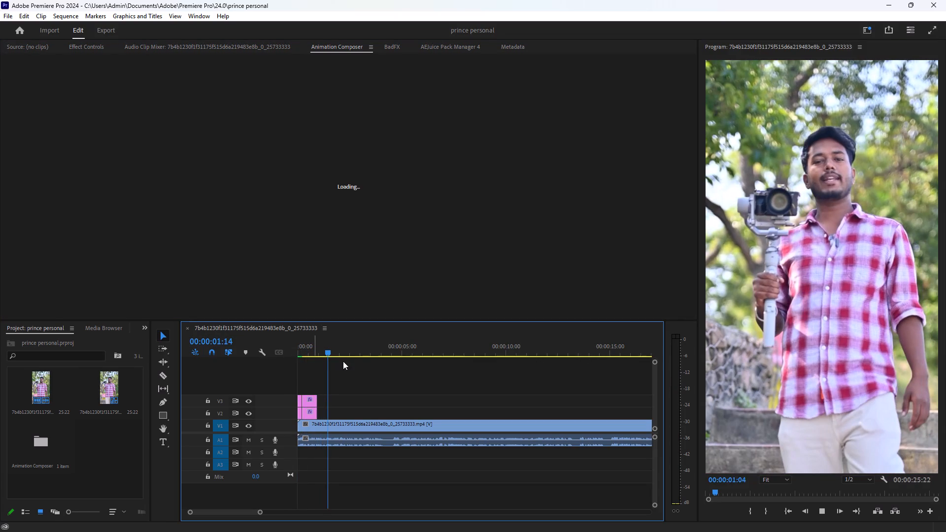
pyautogui.moveTo(331, 351); pyautogui.dragTo(243, 347)
pyautogui.press('space')
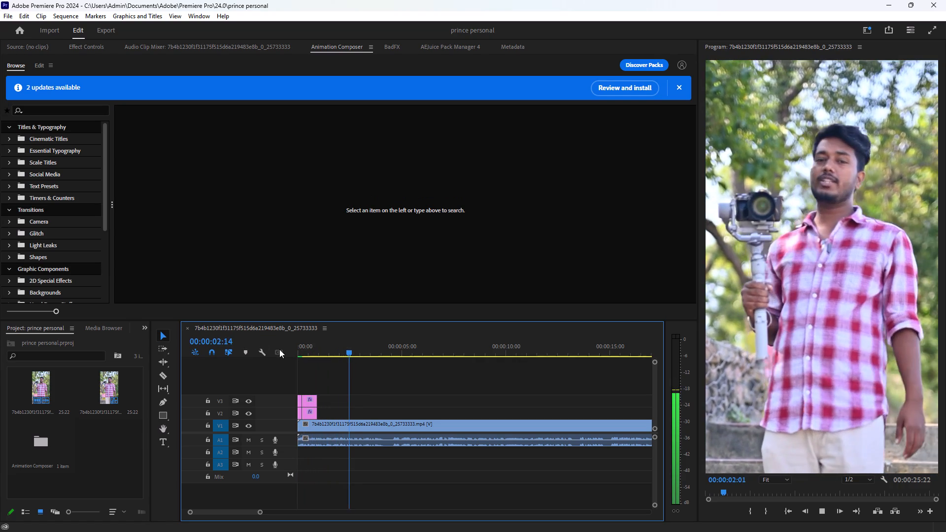
pyautogui.press('space')
pyautogui.press('space')
pyautogui.press('space')
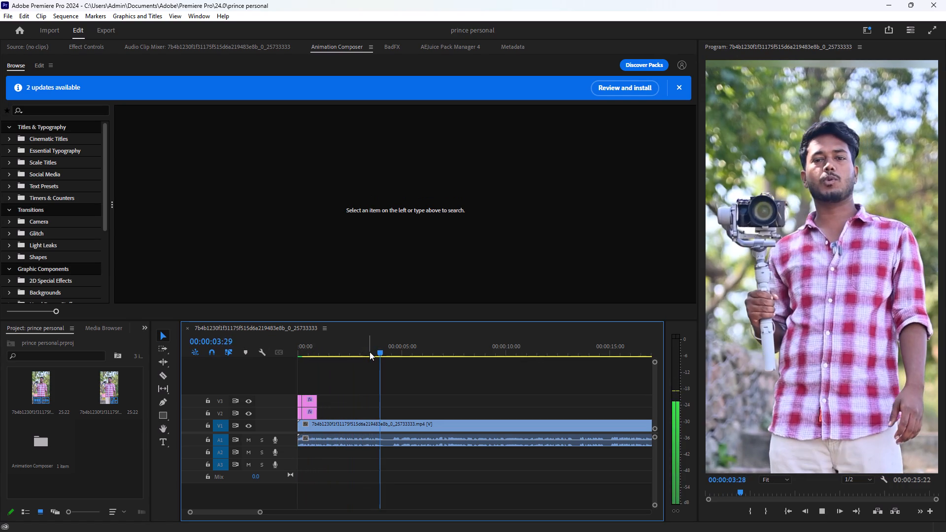
pyautogui.moveTo(381, 353); pyautogui.dragTo(309, 353)
pyautogui.press('space')
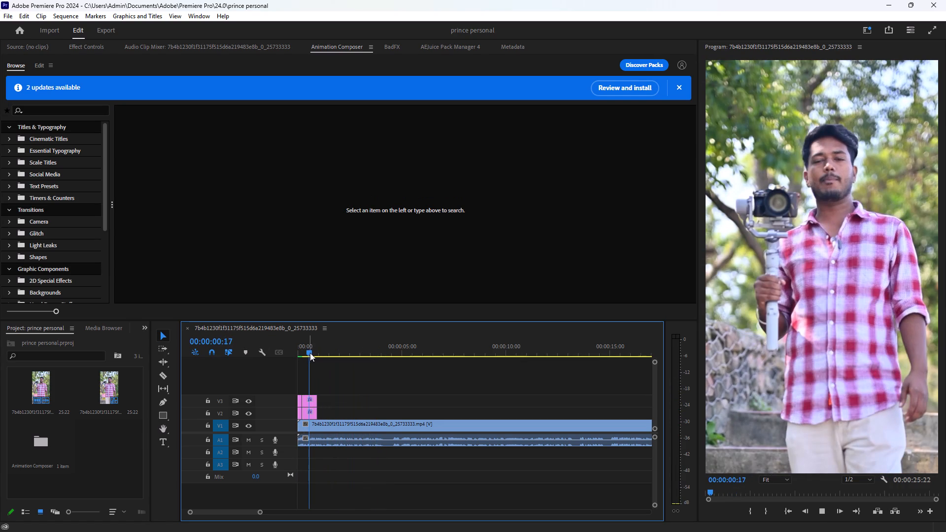
pyautogui.press('space')
pyautogui.press('space')
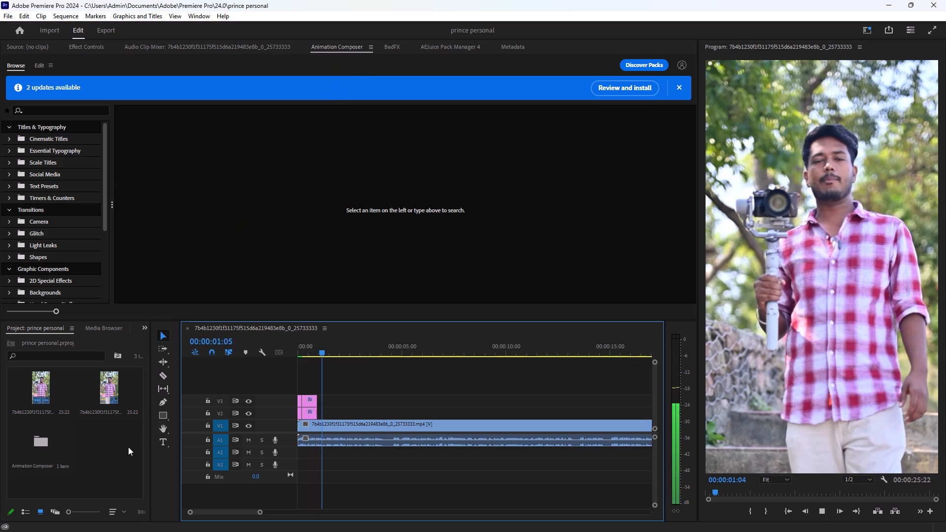
pyautogui.press('space')
# Add a text graphic at 00:00:01:13 over the man's chest with PRINCE as its first line.
pyautogui.click(163, 438)
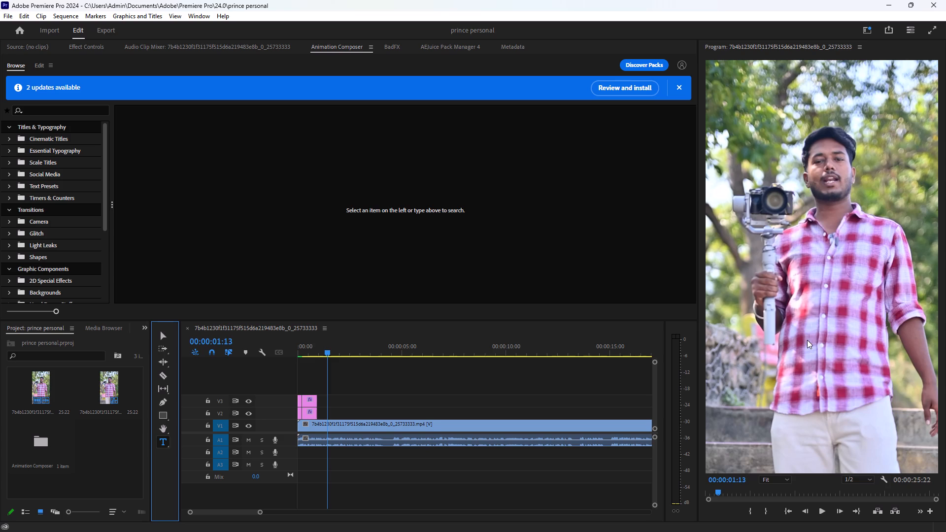
pyautogui.click(779, 323)
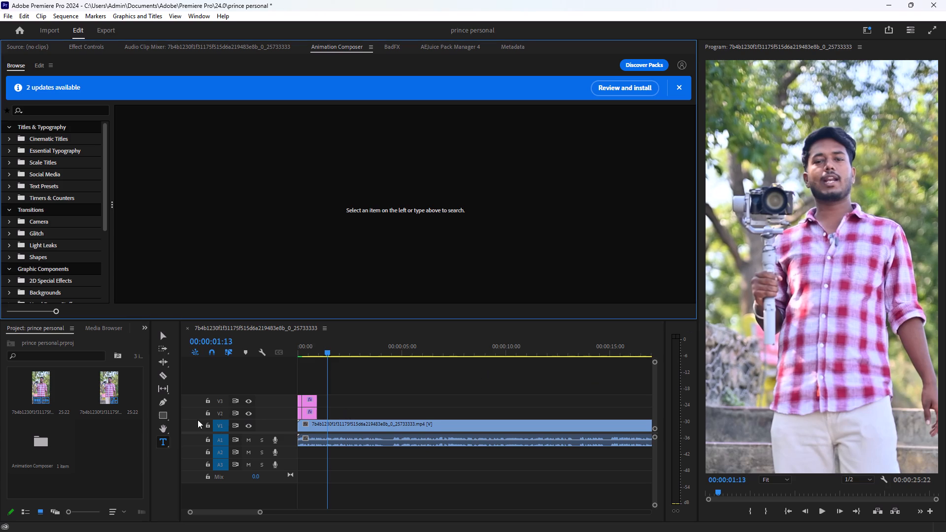
pyautogui.click(777, 251)
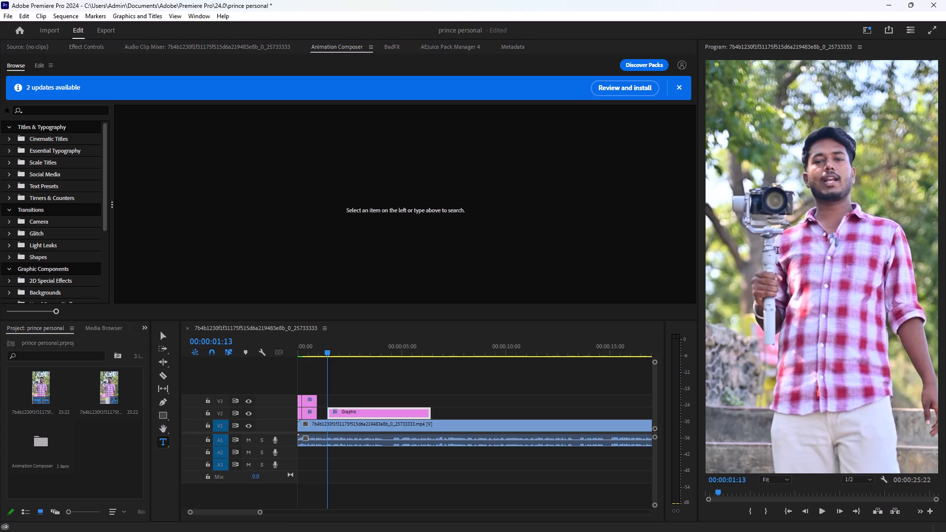
pyautogui.write('PRINCW')
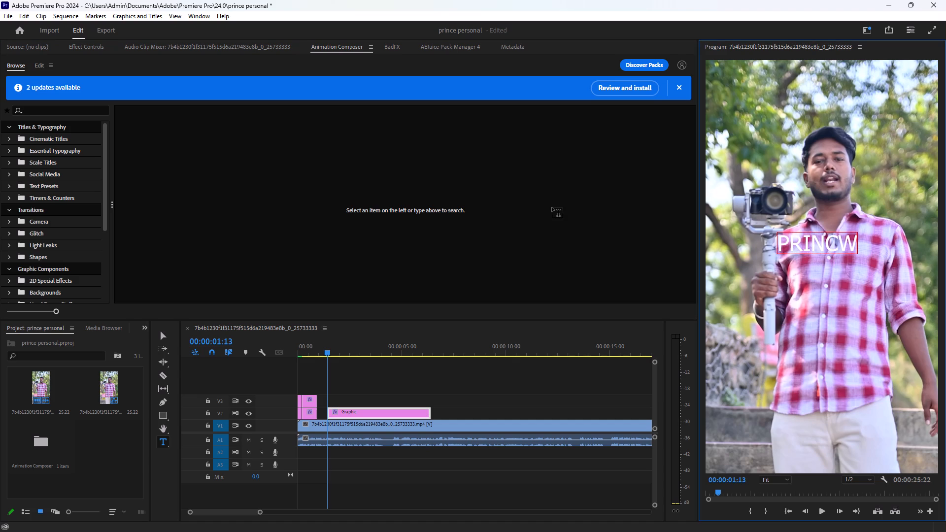
pyautogui.press('BackSpace')
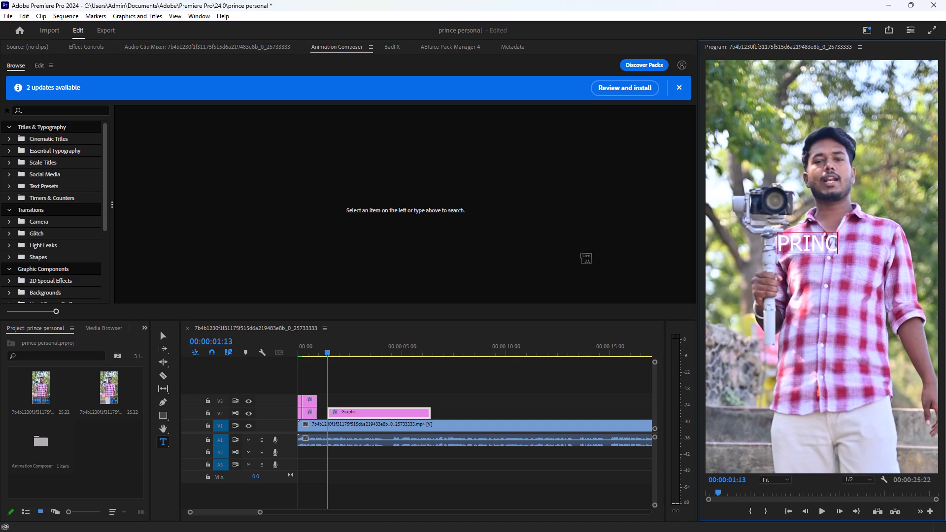
pyautogui.press('e')
pyautogui.press('space')
pyautogui.write('PHOT')
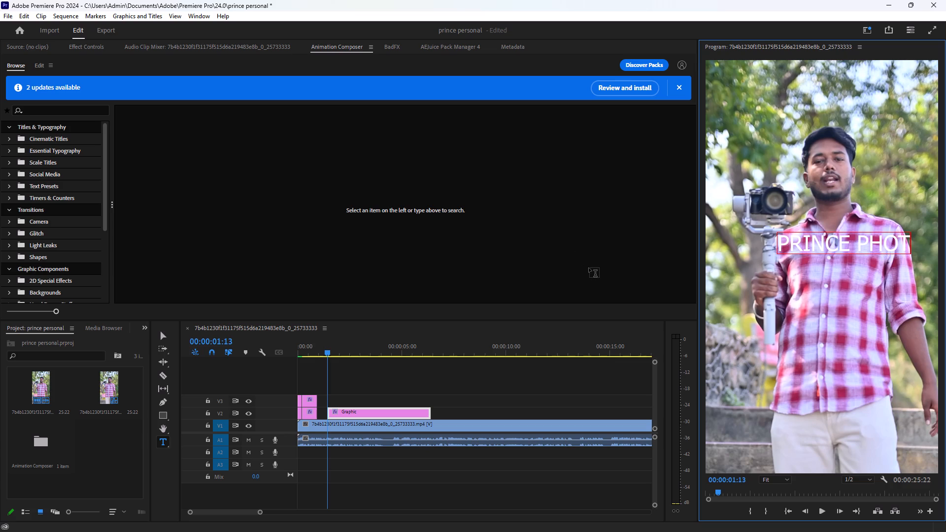
pyautogui.press('o')
pyautogui.press('BackSpace')
pyautogui.press('BackSpace')
pyautogui.press('BackSpace')
pyautogui.press('BackSpace')
pyautogui.press('BackSpace')
pyautogui.press('BackSpace')
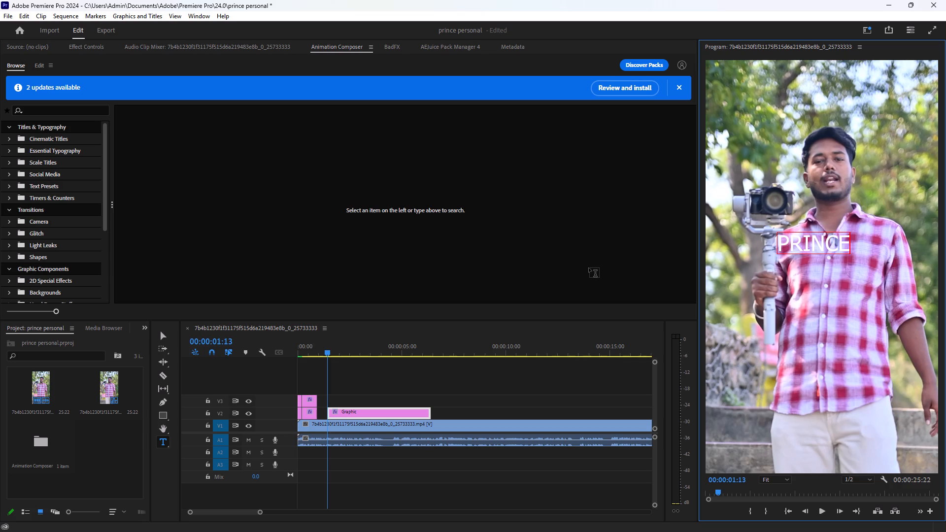
# Continue the title with PHOTOGRAPHY on the second line and 2.0 on the third.
pyautogui.press('Return')
pyautogui.write('PHOTOGRAPHY')
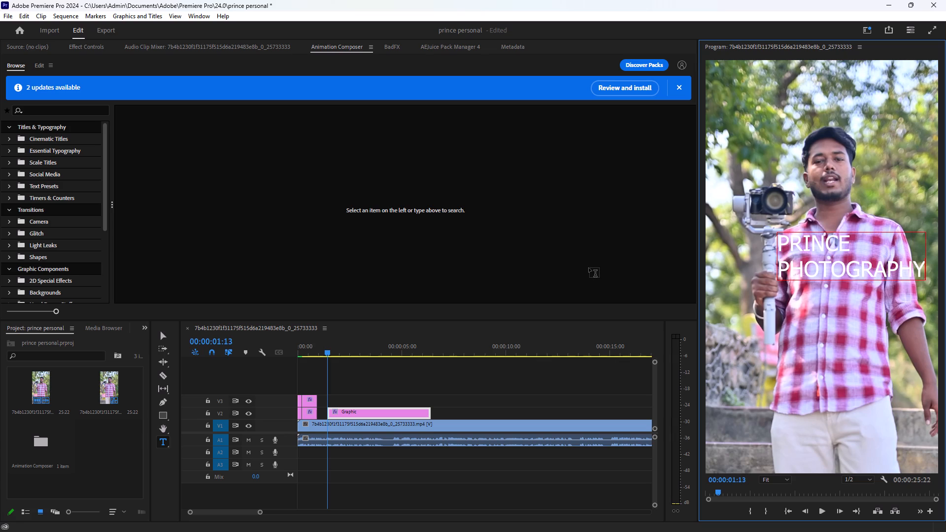
pyautogui.press('Return')
pyautogui.press('2')
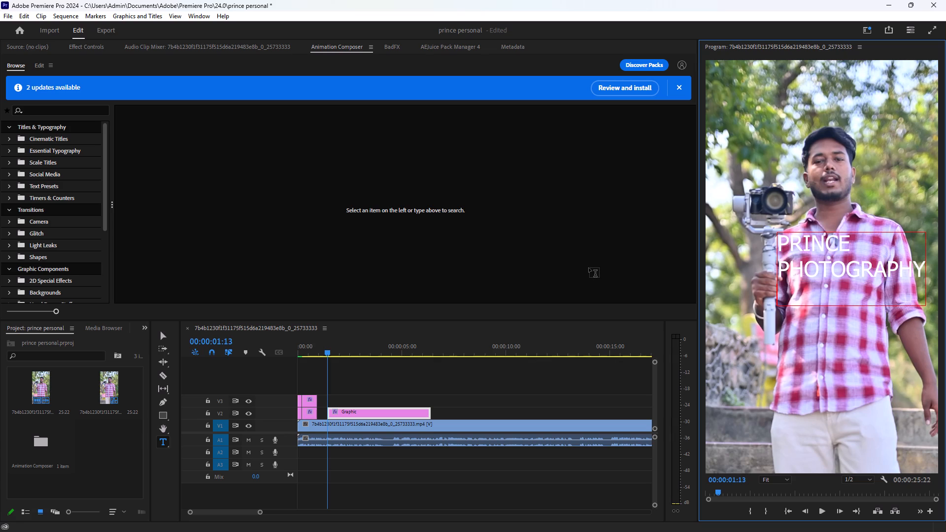
pyautogui.write('.0')
# Set all three lines of the title to the Bold font style and centre-align them.
pyautogui.click(89, 49)
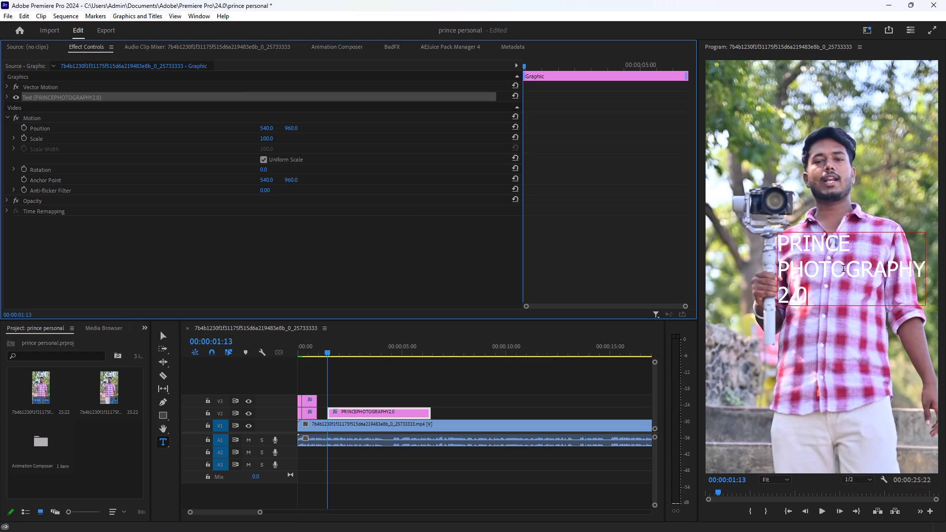
pyautogui.moveTo(837, 295); pyautogui.dragTo(782, 241)
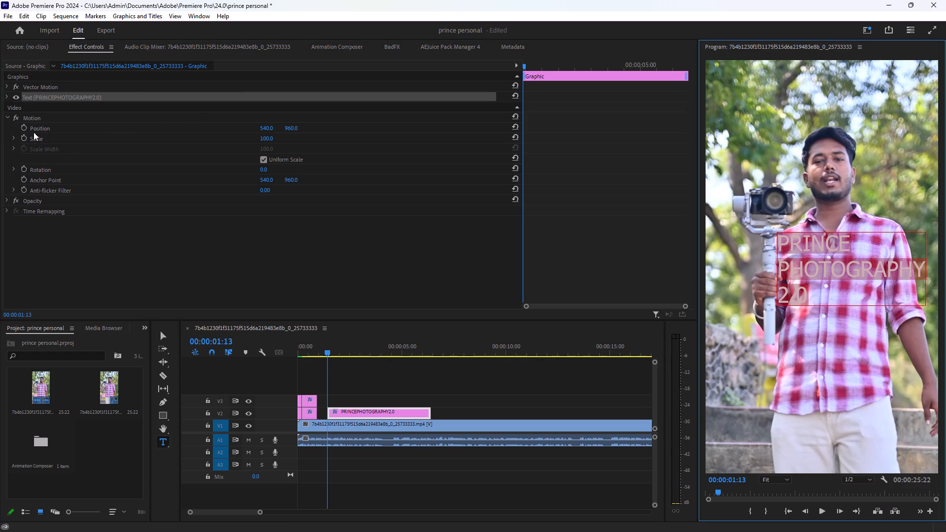
pyautogui.click(28, 65)
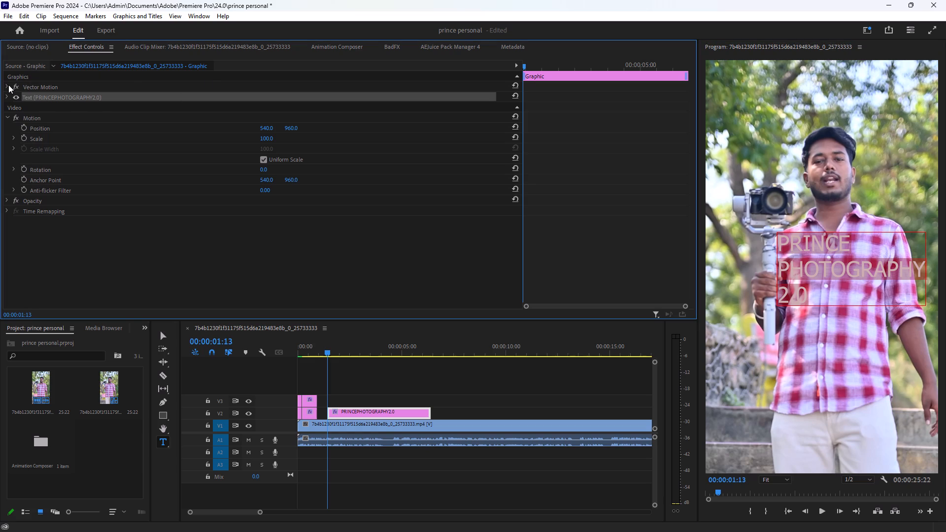
pyautogui.click(7, 86)
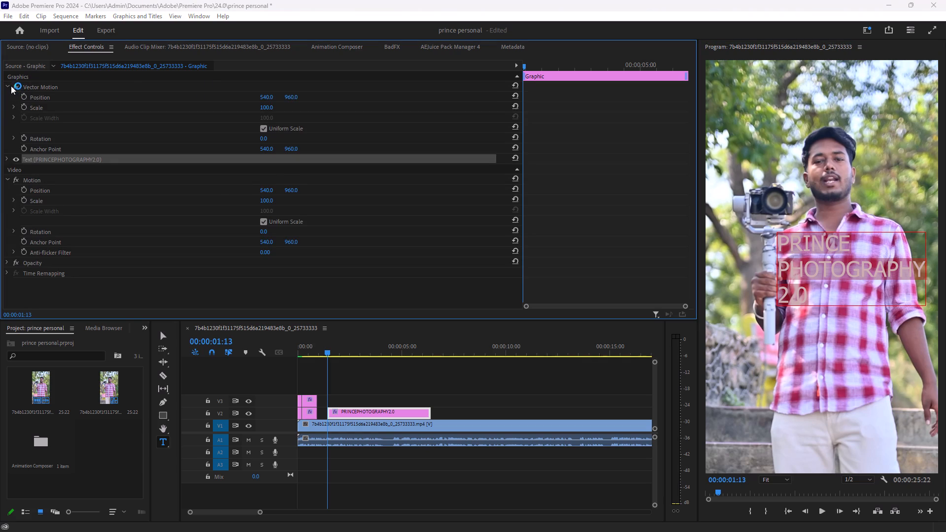
pyautogui.click(11, 86)
pyautogui.click(9, 97)
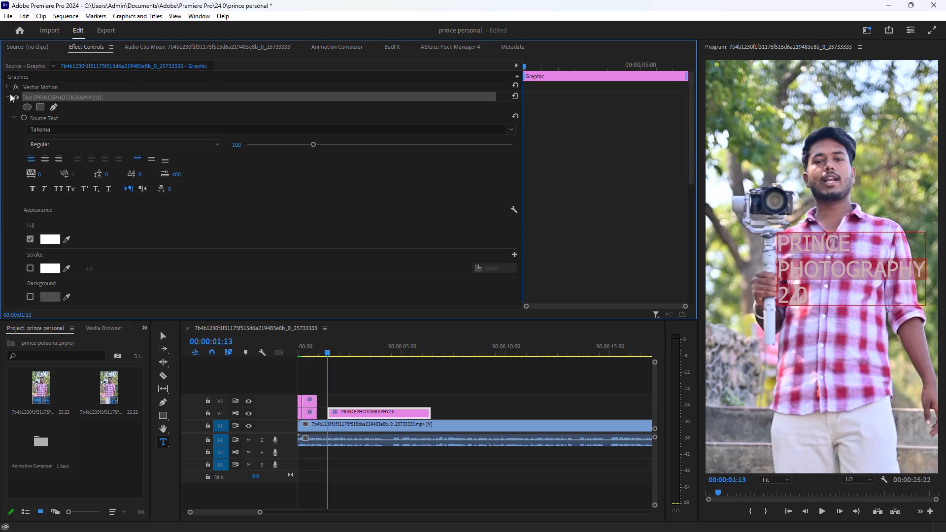
pyautogui.click(190, 146)
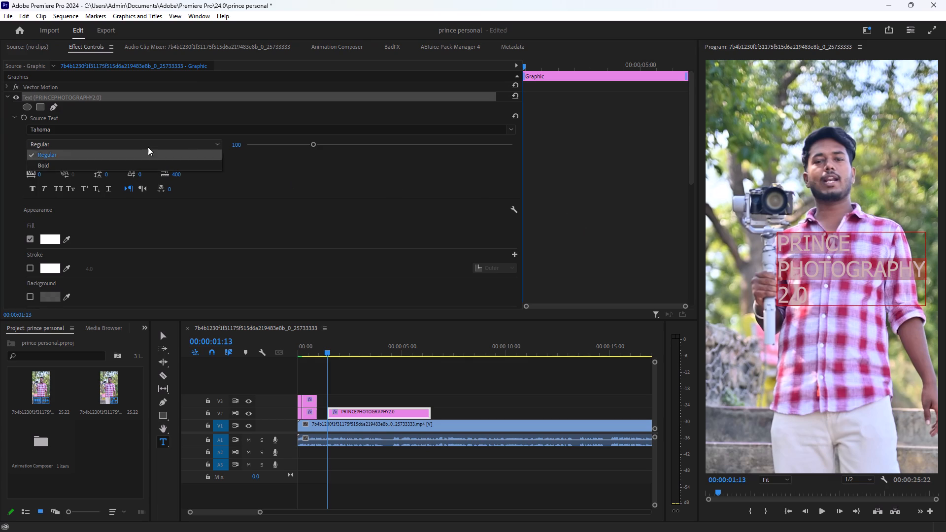
pyautogui.click(95, 162)
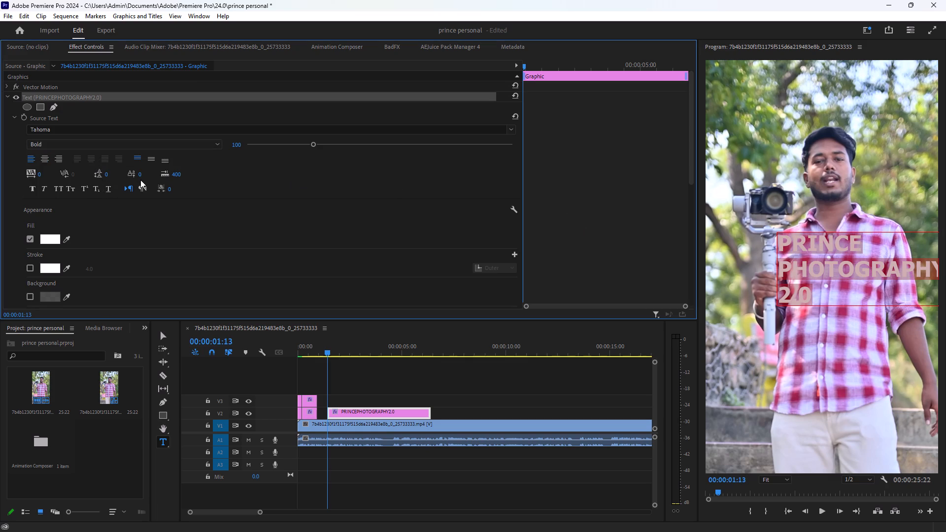
pyautogui.click(45, 160)
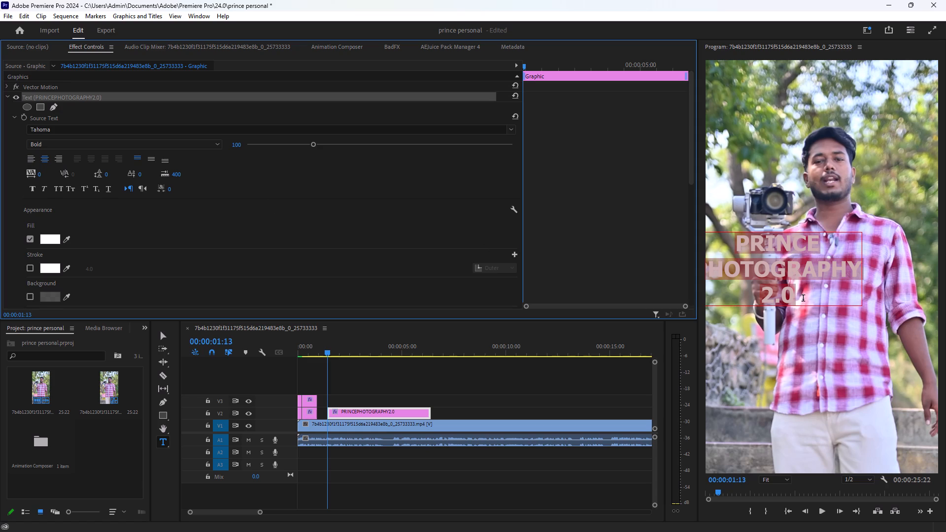
# With the frame at 00:00:02:19 shown, move the title down over the man's shirt so the full text fits in frame.
pyautogui.click(372, 409)
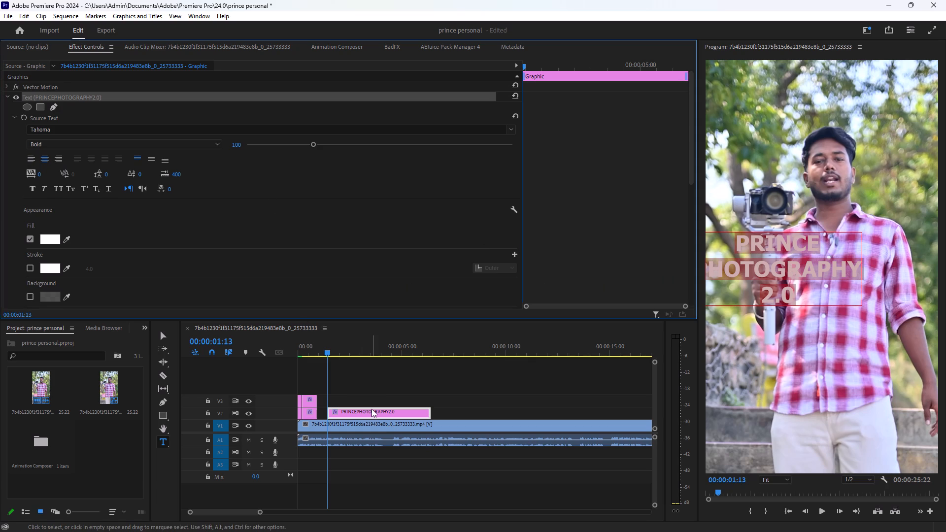
pyautogui.moveTo(328, 354); pyautogui.dragTo(336, 352)
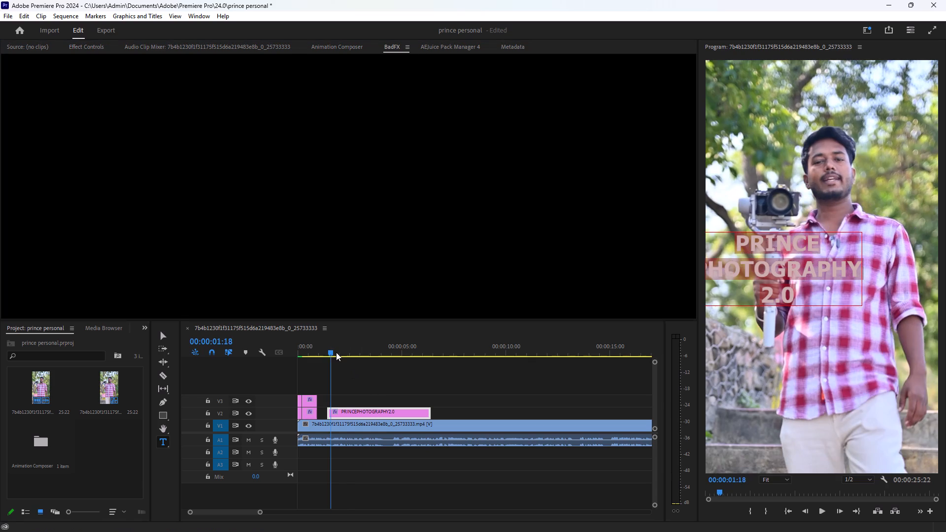
pyautogui.moveTo(336, 352); pyautogui.dragTo(353, 354)
pyautogui.click(828, 267)
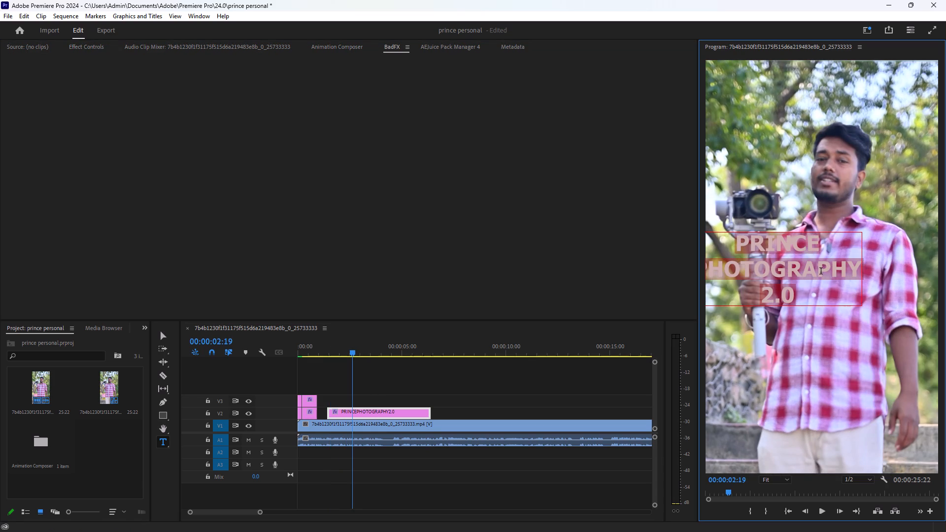
pyautogui.click(821, 272)
pyautogui.click(165, 335)
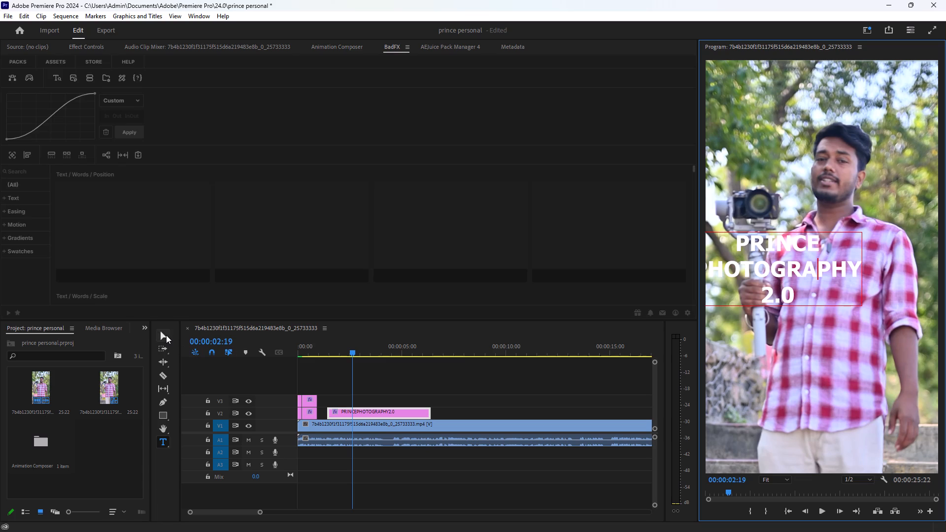
pyautogui.moveTo(791, 274); pyautogui.dragTo(830, 306)
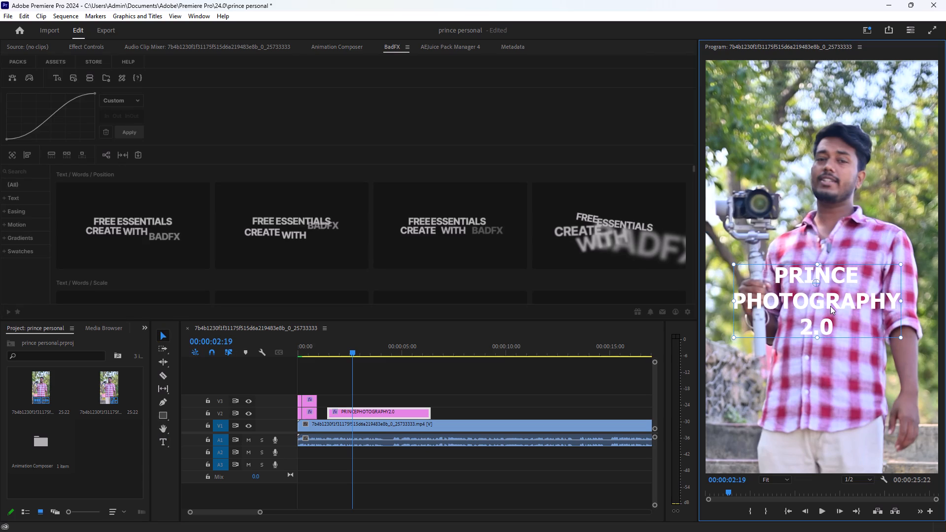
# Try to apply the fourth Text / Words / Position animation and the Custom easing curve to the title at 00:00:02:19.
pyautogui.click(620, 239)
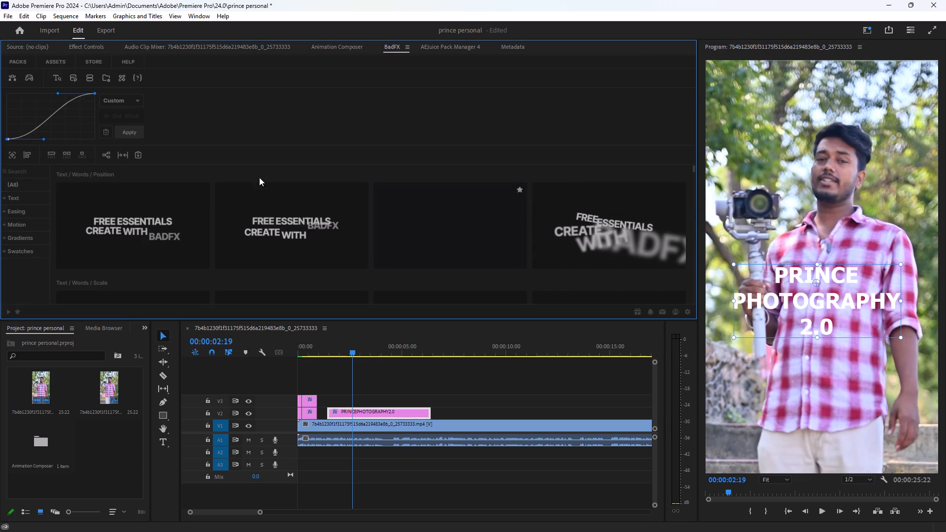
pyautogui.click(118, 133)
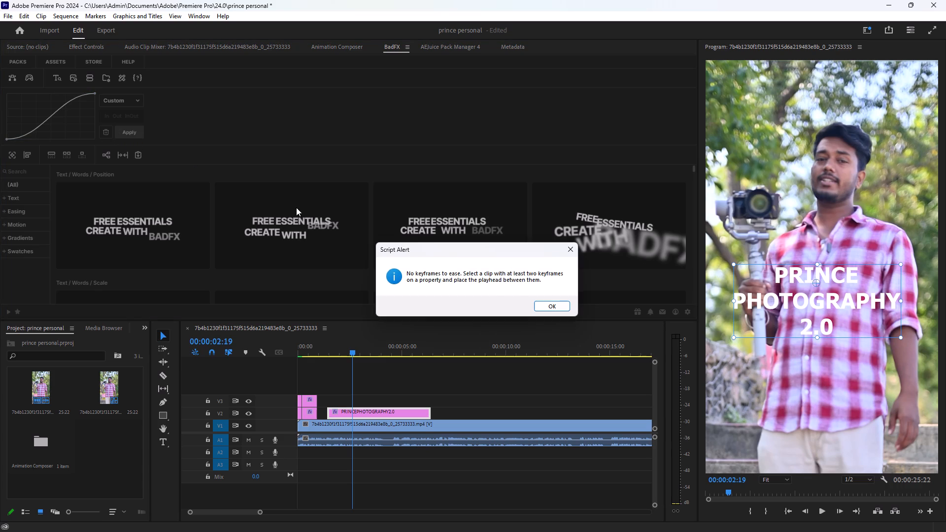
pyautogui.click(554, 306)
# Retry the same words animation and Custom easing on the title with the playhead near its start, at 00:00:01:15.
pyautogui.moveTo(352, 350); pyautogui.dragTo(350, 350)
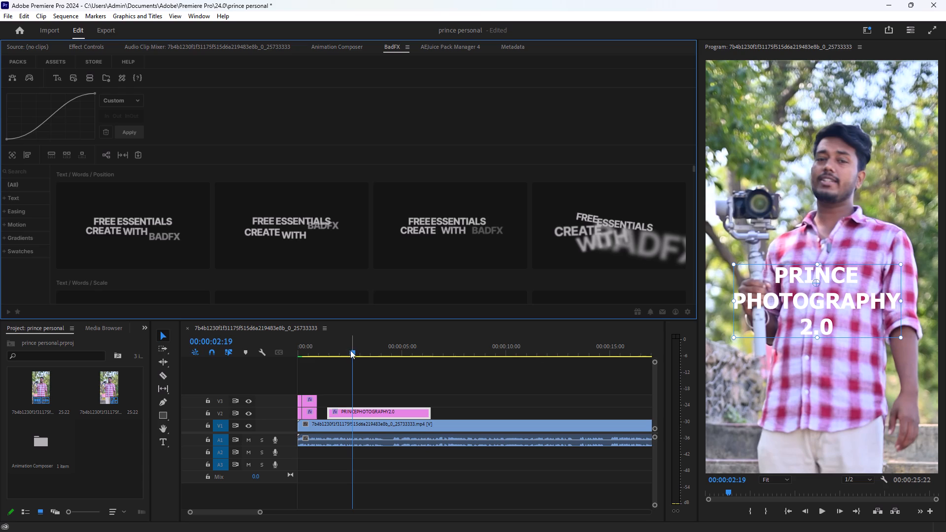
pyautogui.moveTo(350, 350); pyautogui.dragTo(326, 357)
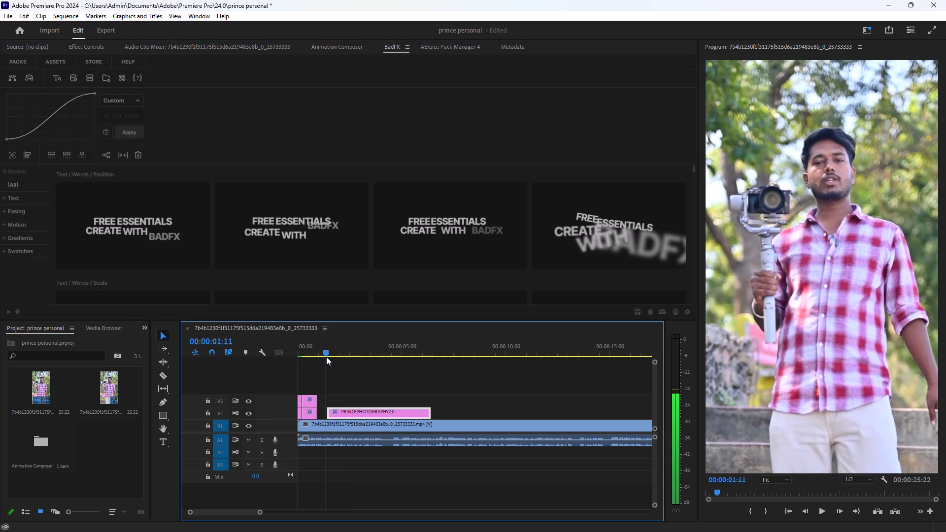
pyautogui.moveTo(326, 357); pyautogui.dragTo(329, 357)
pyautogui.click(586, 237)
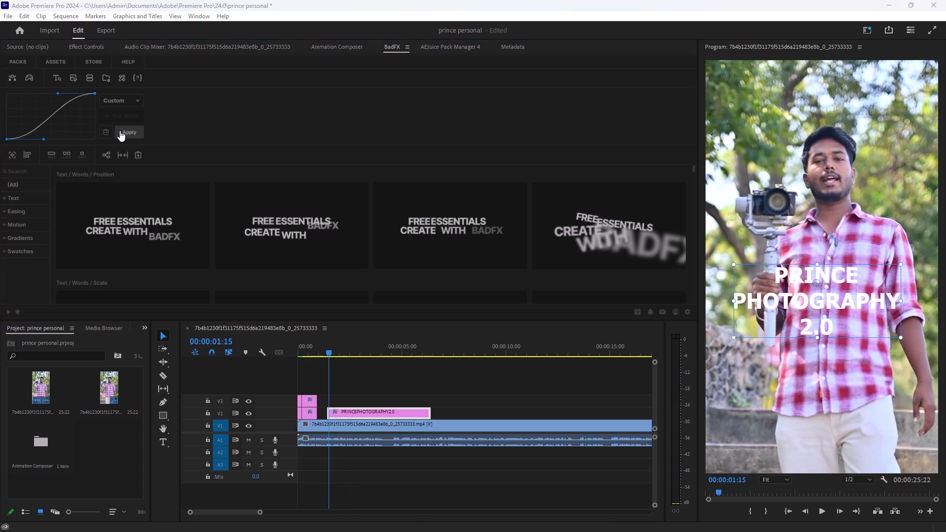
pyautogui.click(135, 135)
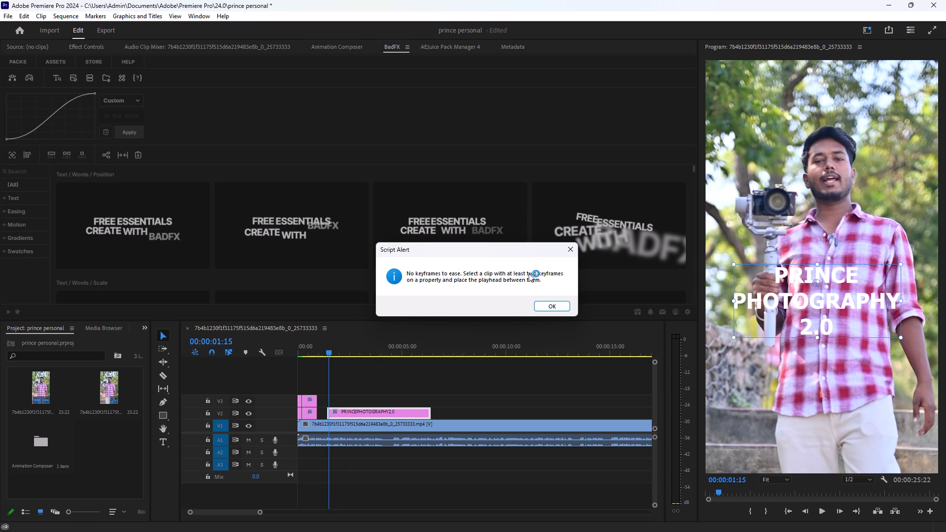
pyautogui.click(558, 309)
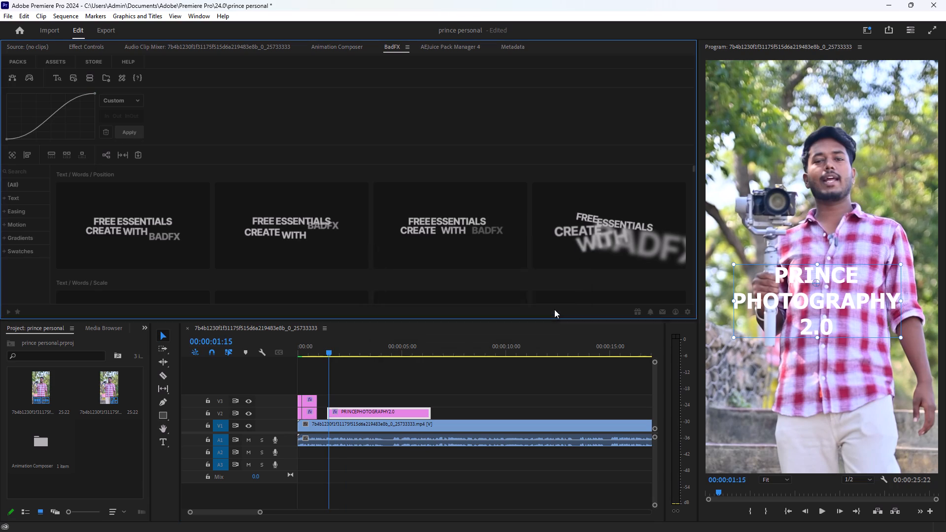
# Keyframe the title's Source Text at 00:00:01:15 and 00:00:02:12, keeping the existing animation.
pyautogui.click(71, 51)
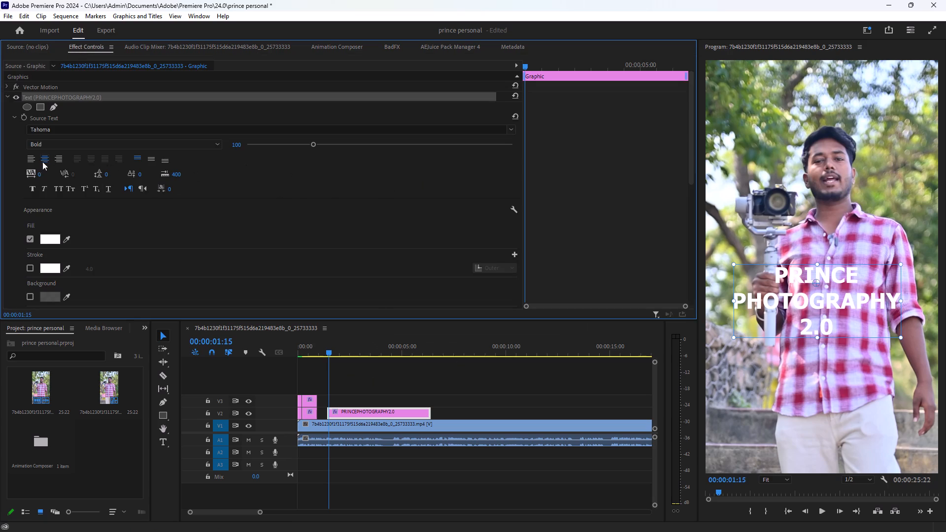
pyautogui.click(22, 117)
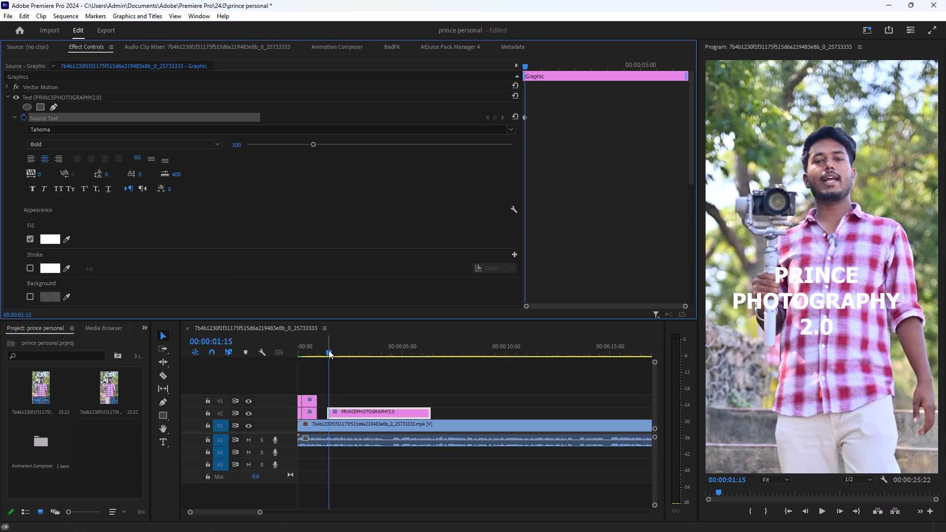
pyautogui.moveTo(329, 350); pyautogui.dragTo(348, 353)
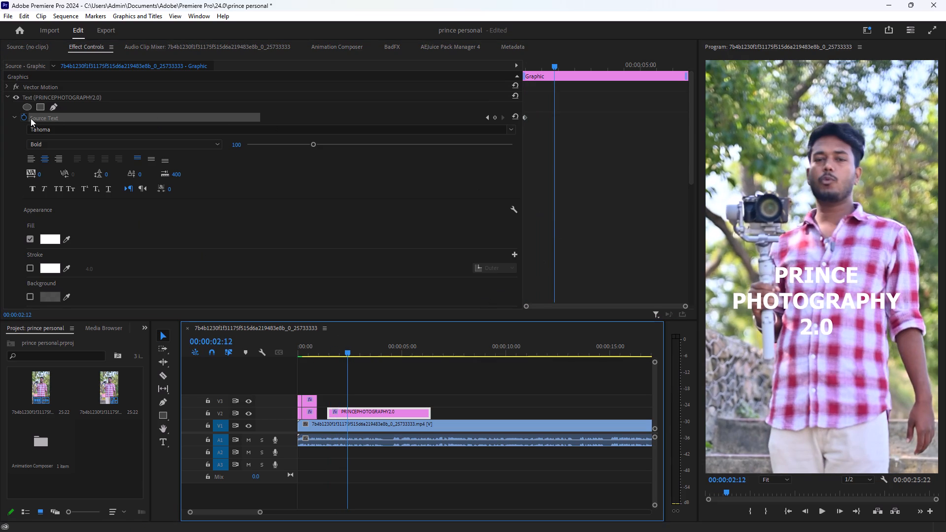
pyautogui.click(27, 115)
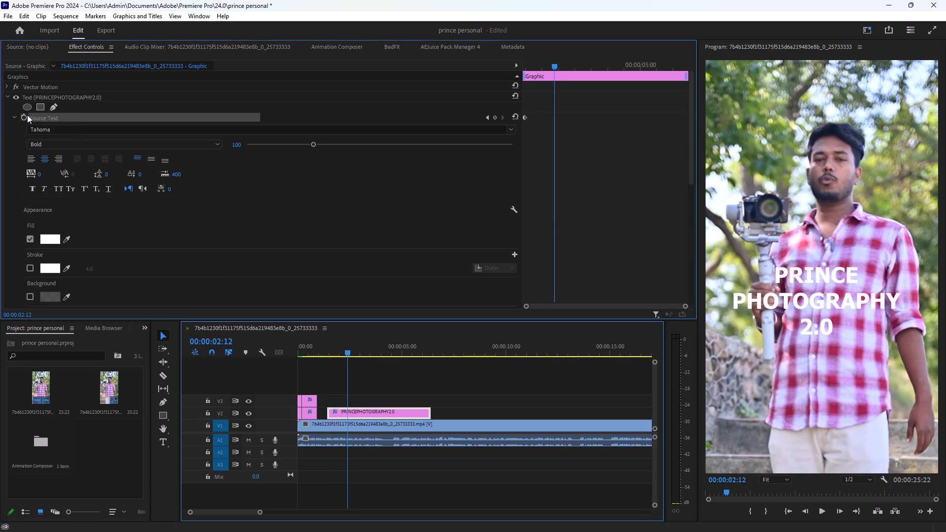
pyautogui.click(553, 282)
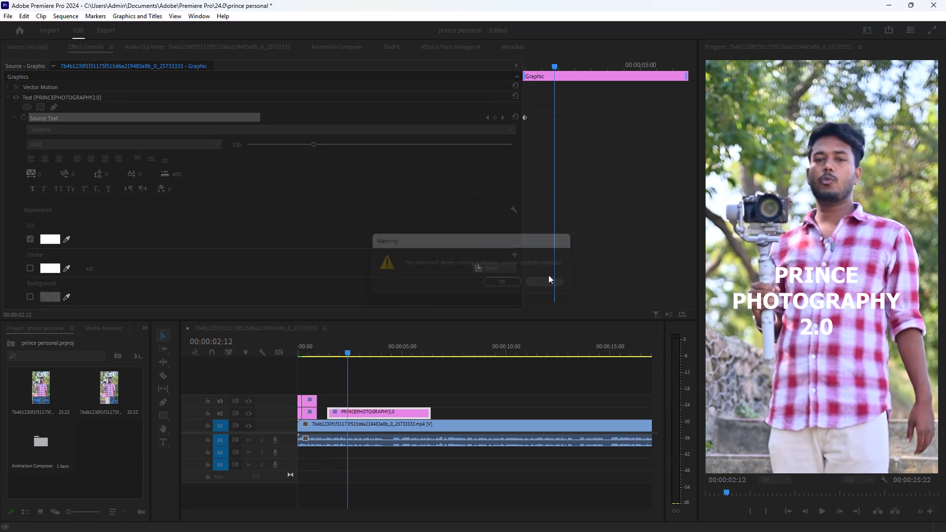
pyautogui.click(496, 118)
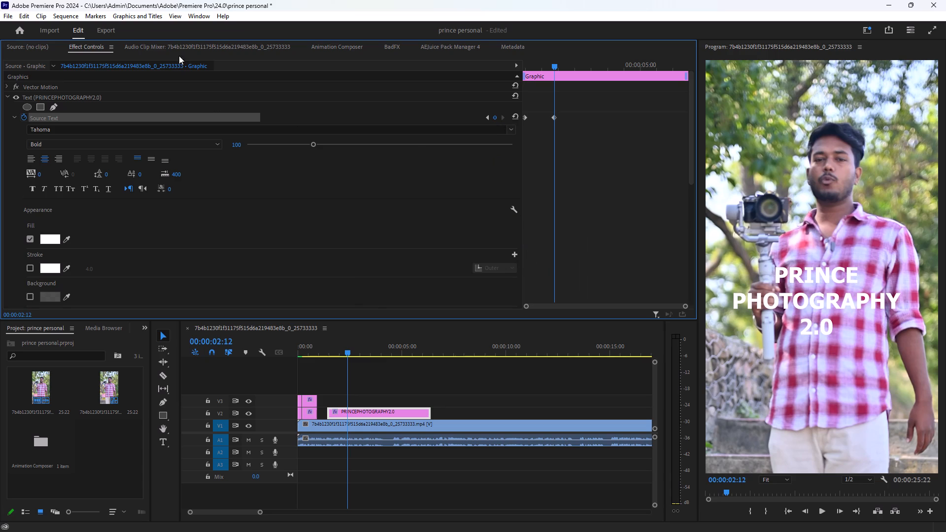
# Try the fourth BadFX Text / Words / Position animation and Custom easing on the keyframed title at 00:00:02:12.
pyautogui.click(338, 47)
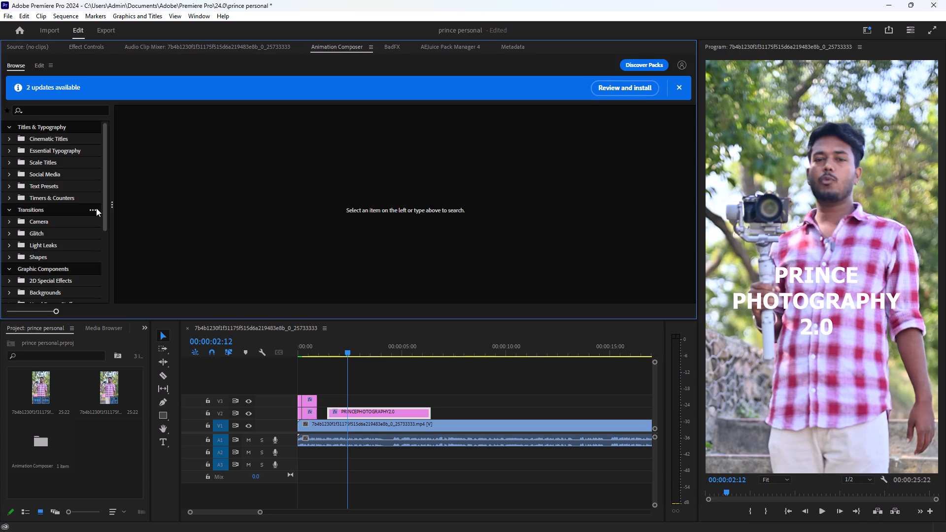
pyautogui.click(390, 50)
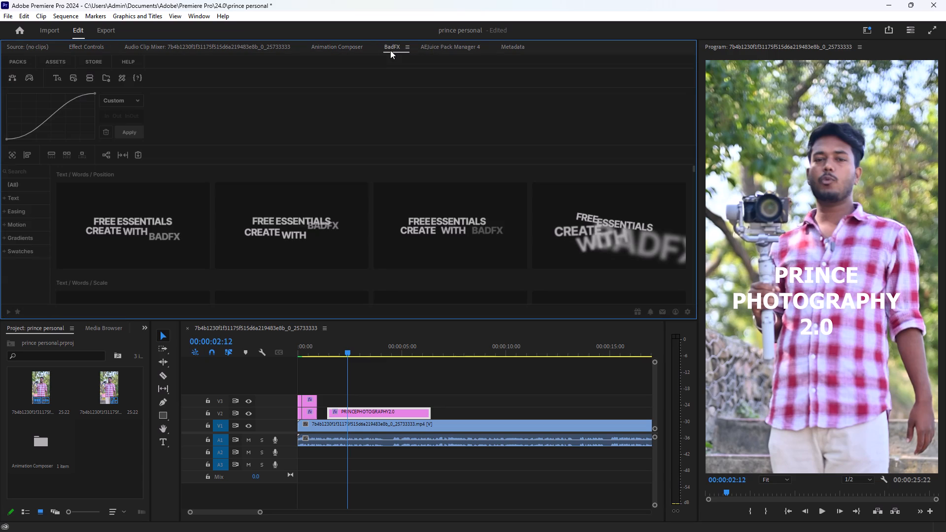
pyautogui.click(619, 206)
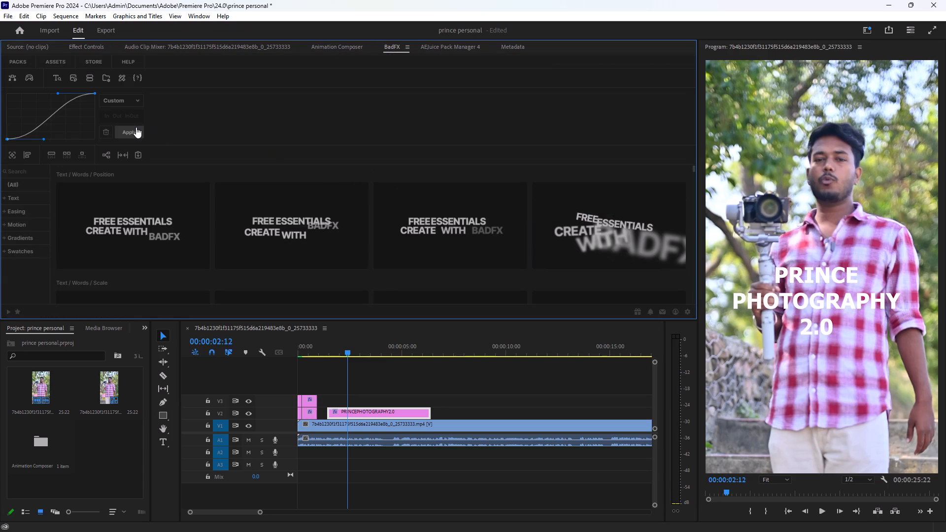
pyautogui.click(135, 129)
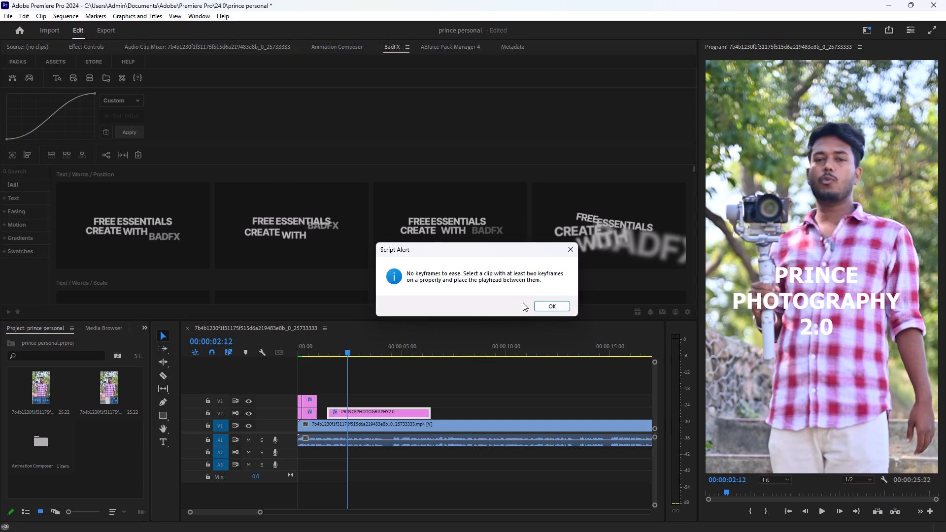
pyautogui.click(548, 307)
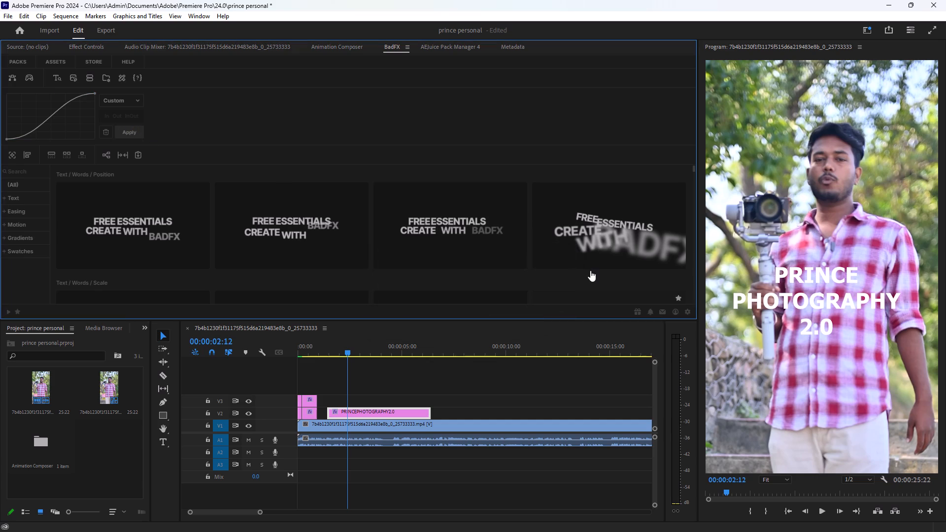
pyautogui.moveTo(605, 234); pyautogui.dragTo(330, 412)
# Add the Ease Position & Mask Y text preset from Animation Composer on V3, aligned with the start of the title clip.
pyautogui.click(347, 46)
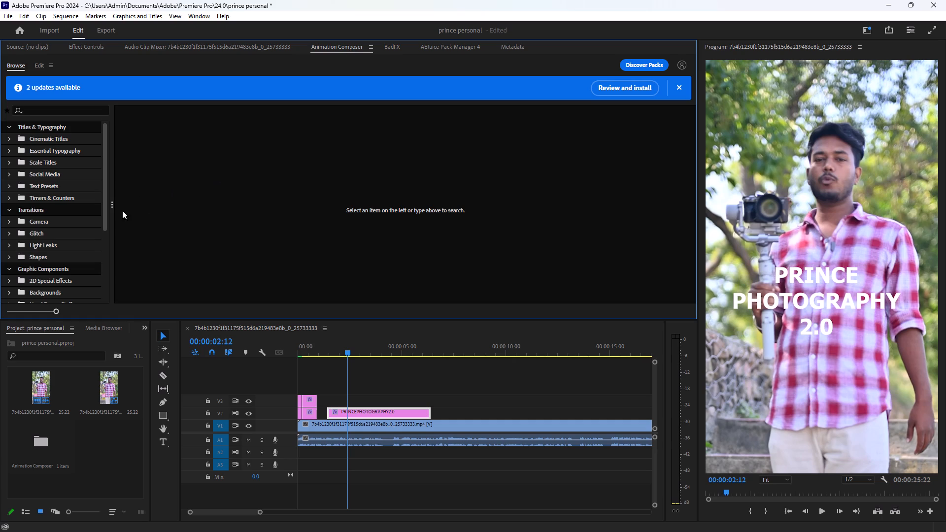
pyautogui.click(53, 166)
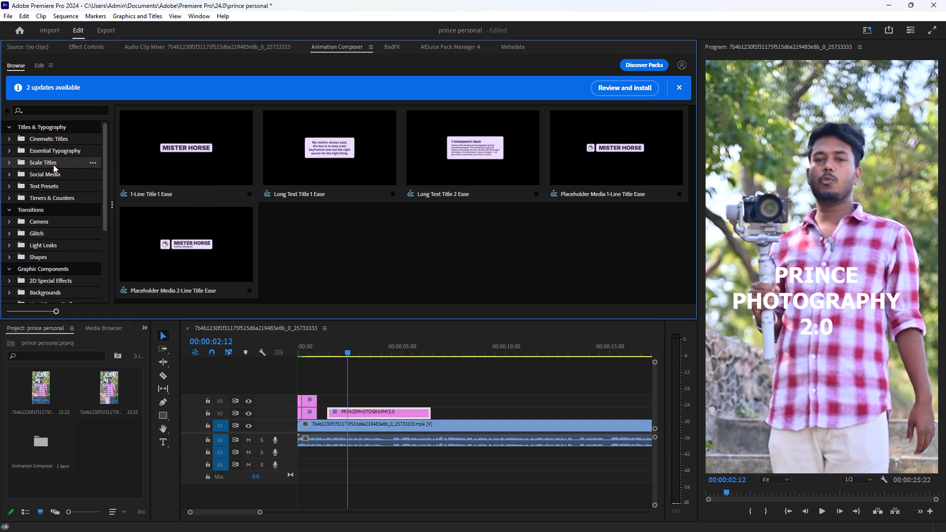
pyautogui.click(61, 176)
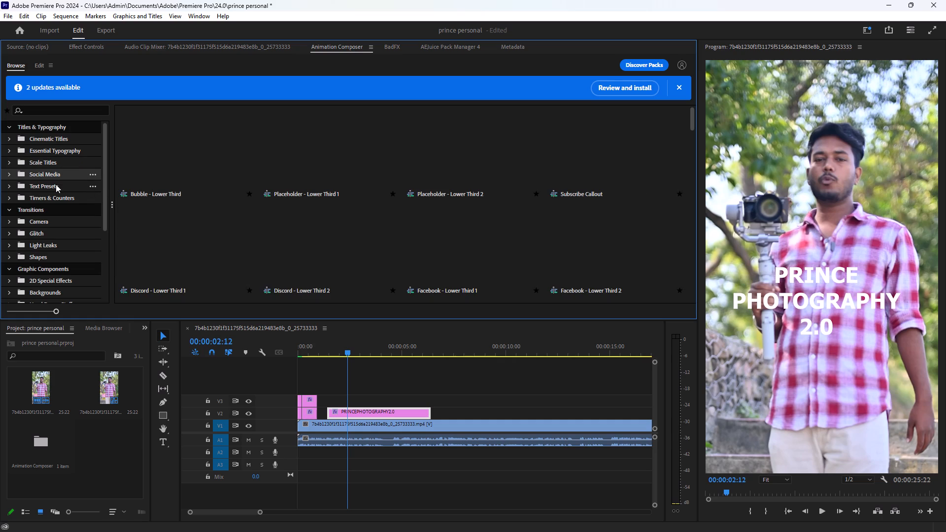
pyautogui.click(56, 184)
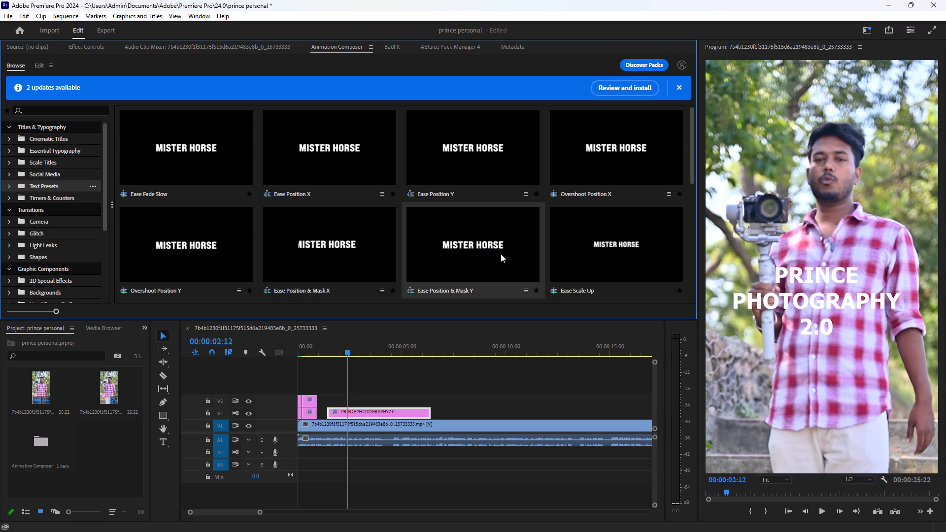
pyautogui.moveTo(463, 242); pyautogui.dragTo(399, 399)
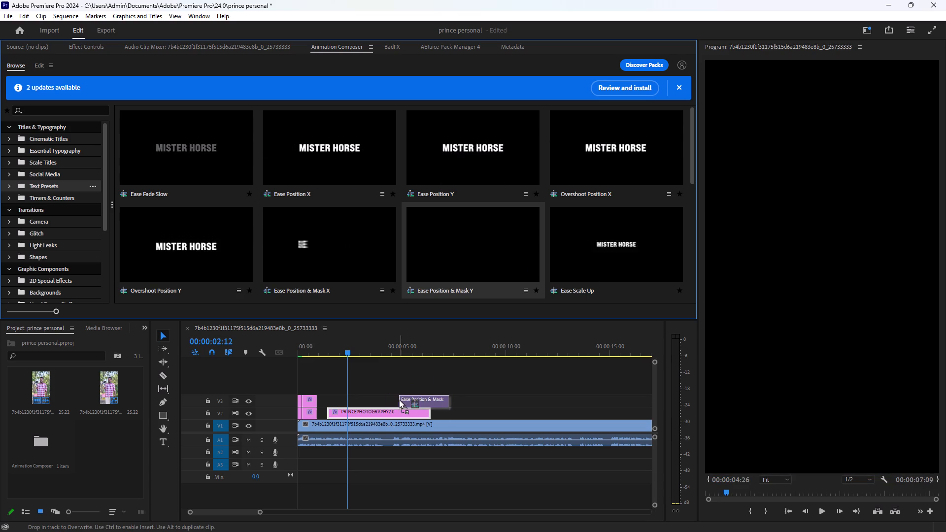
pyautogui.moveTo(399, 399); pyautogui.dragTo(327, 398)
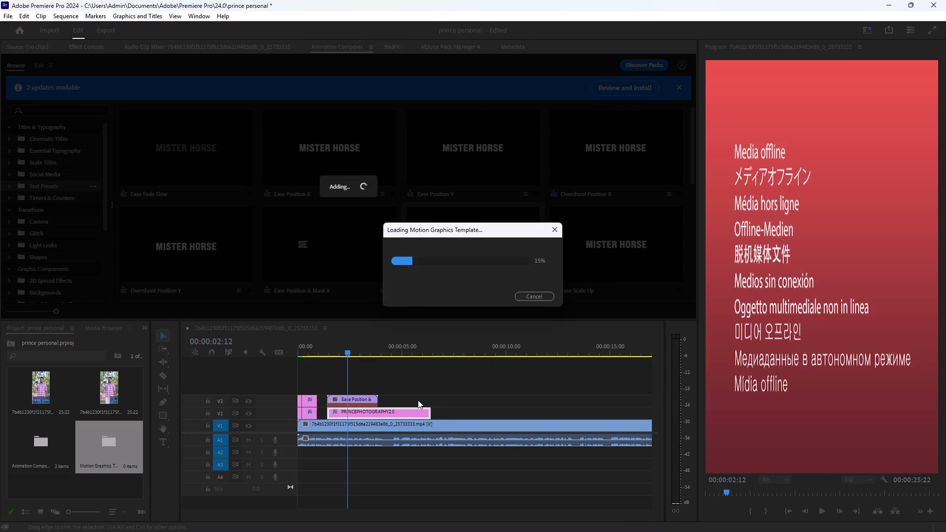
# Delete the PRINCE PHOTOGRAPHY 2.0 title clip from V2.
pyautogui.click(401, 415)
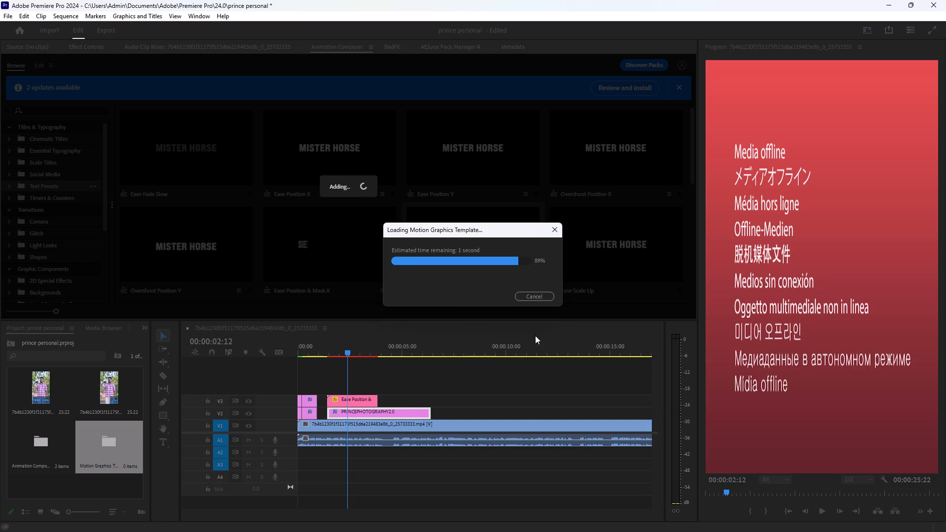
pyautogui.click(395, 413)
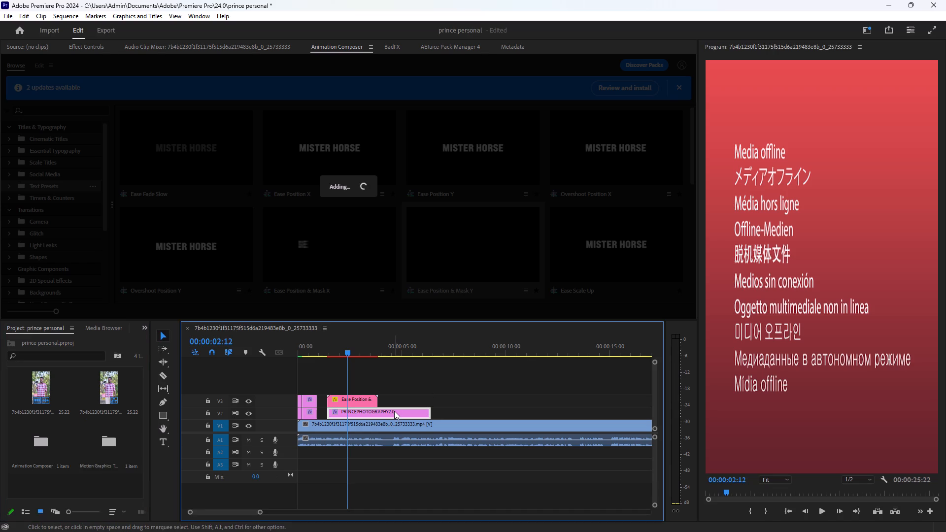
pyautogui.press('BackSpace')
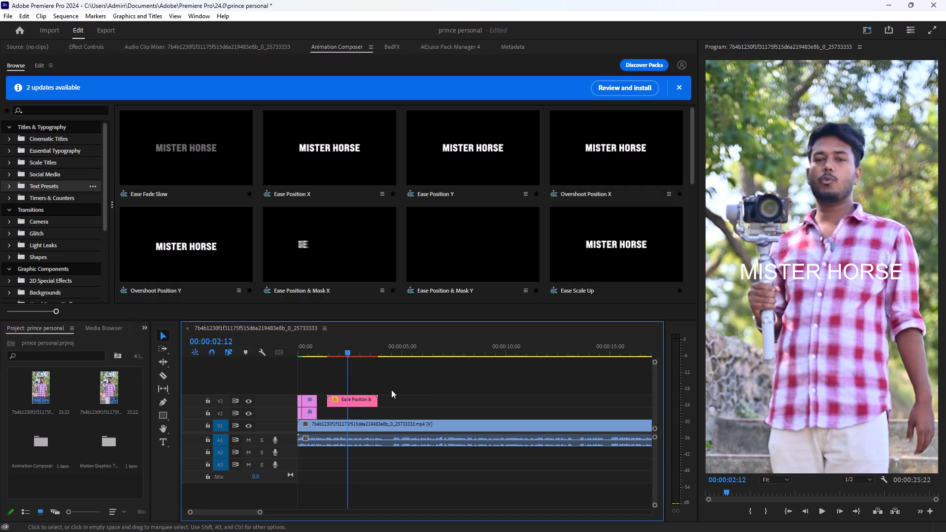
# Examine the Transform and animation settings of the Ease Position & Mask Y clip on V3.
pyautogui.click(359, 401)
pyautogui.scroll(-1, 102, 213)
pyautogui.scroll(2, 102, 212)
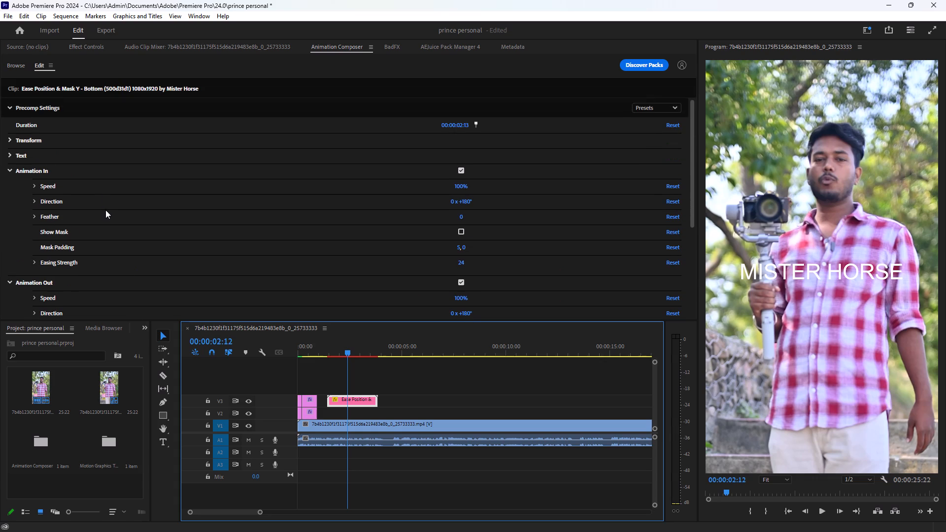
pyautogui.scroll(1, 107, 210)
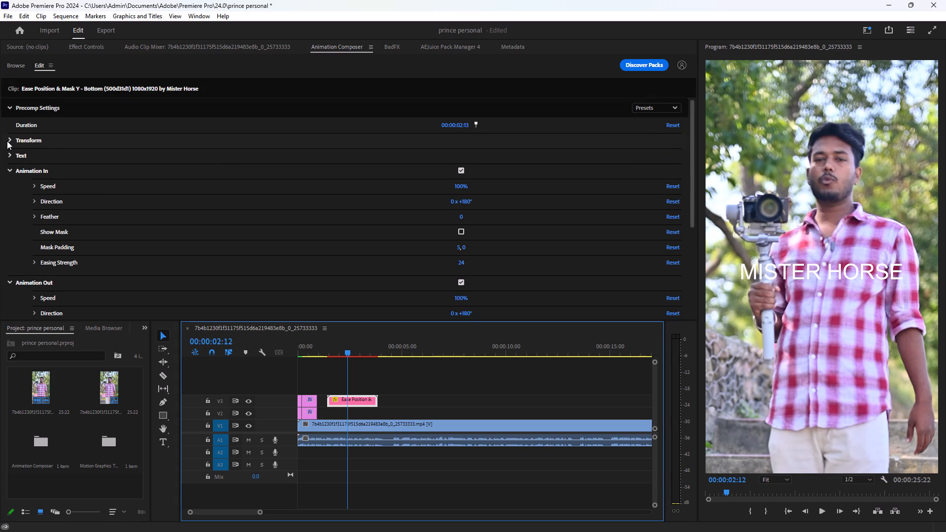
pyautogui.click(7, 141)
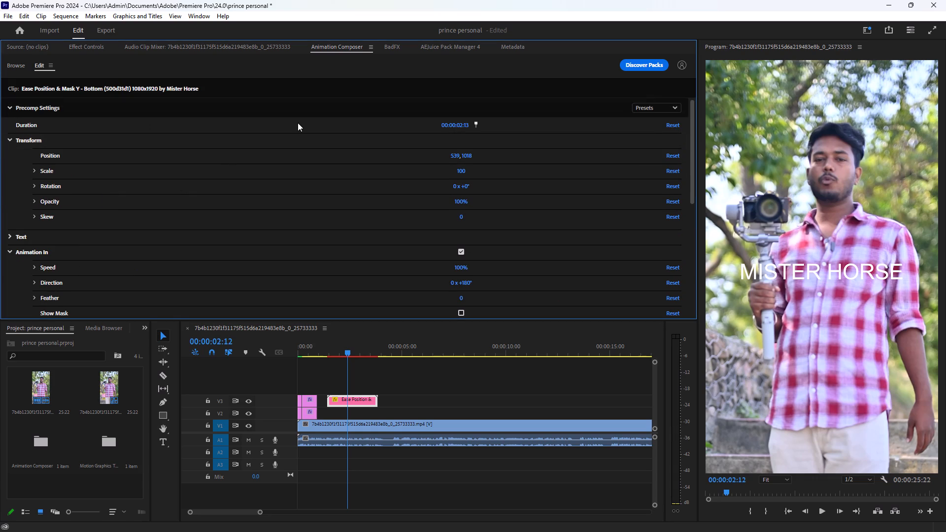
pyautogui.click(10, 137)
pyautogui.scroll(-2, 156, 233)
pyautogui.scroll(-5, 255, 229)
pyautogui.scroll(7, 420, 247)
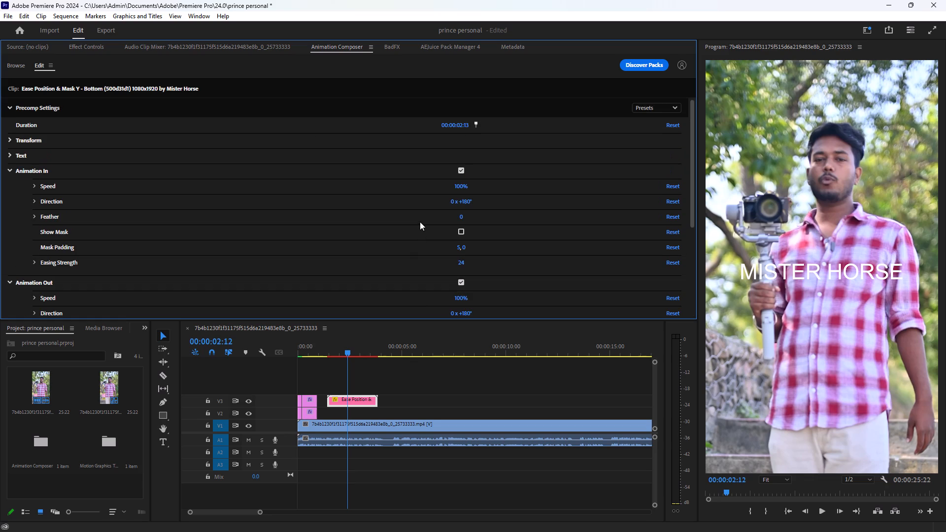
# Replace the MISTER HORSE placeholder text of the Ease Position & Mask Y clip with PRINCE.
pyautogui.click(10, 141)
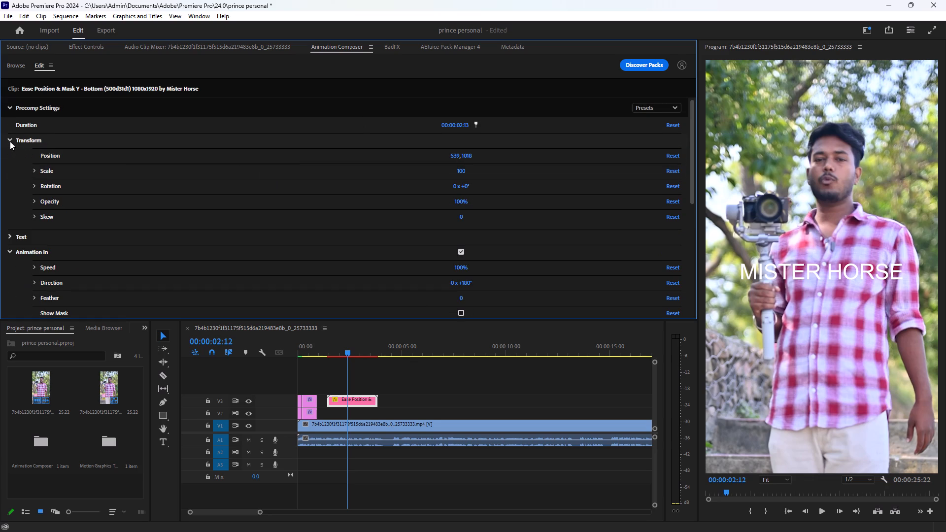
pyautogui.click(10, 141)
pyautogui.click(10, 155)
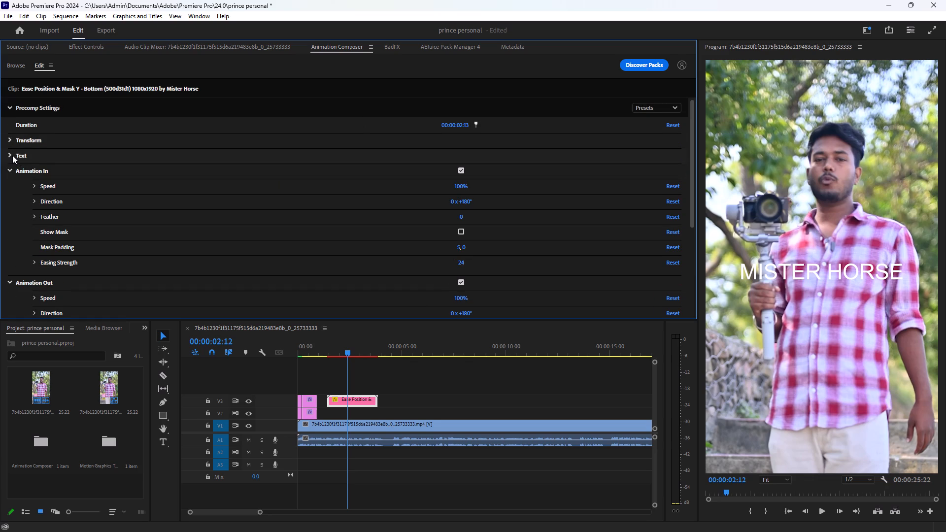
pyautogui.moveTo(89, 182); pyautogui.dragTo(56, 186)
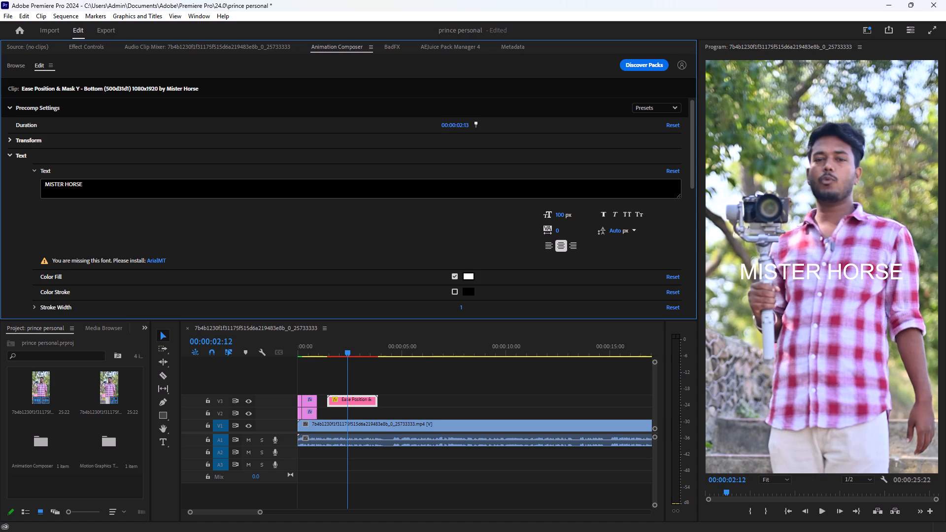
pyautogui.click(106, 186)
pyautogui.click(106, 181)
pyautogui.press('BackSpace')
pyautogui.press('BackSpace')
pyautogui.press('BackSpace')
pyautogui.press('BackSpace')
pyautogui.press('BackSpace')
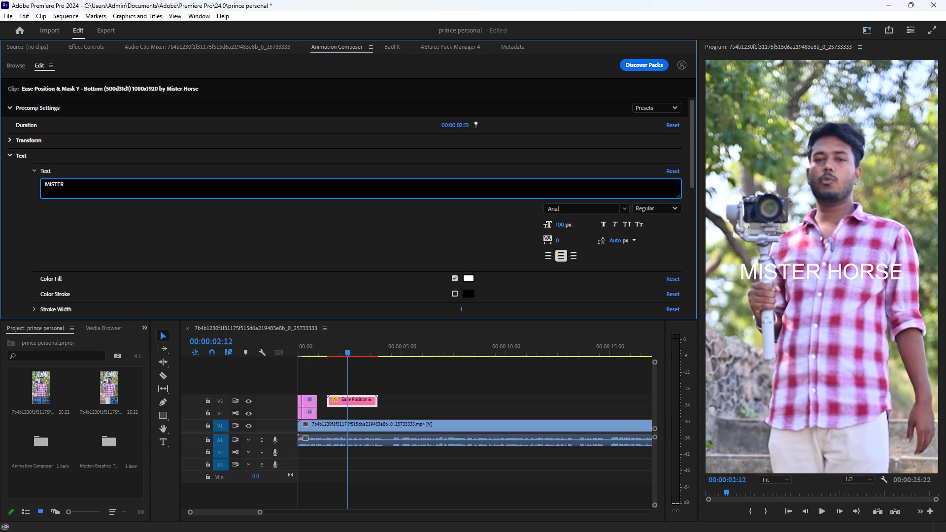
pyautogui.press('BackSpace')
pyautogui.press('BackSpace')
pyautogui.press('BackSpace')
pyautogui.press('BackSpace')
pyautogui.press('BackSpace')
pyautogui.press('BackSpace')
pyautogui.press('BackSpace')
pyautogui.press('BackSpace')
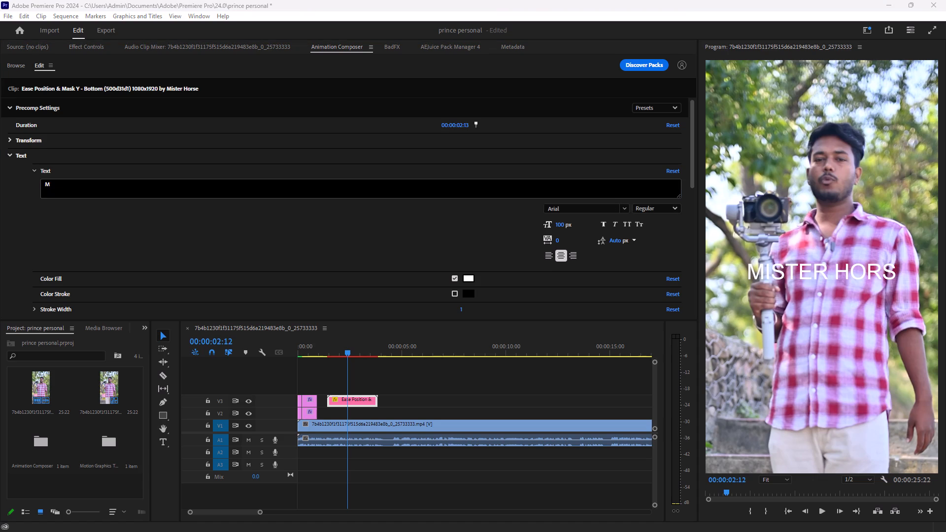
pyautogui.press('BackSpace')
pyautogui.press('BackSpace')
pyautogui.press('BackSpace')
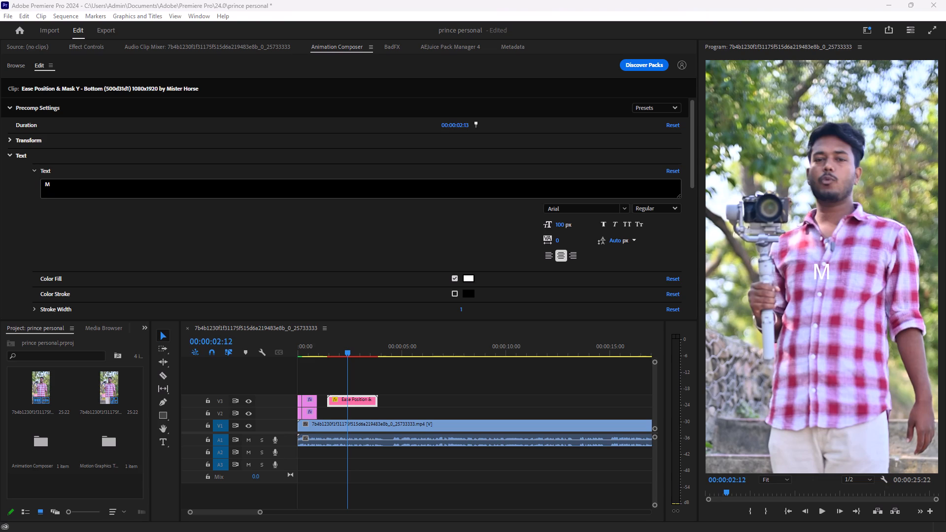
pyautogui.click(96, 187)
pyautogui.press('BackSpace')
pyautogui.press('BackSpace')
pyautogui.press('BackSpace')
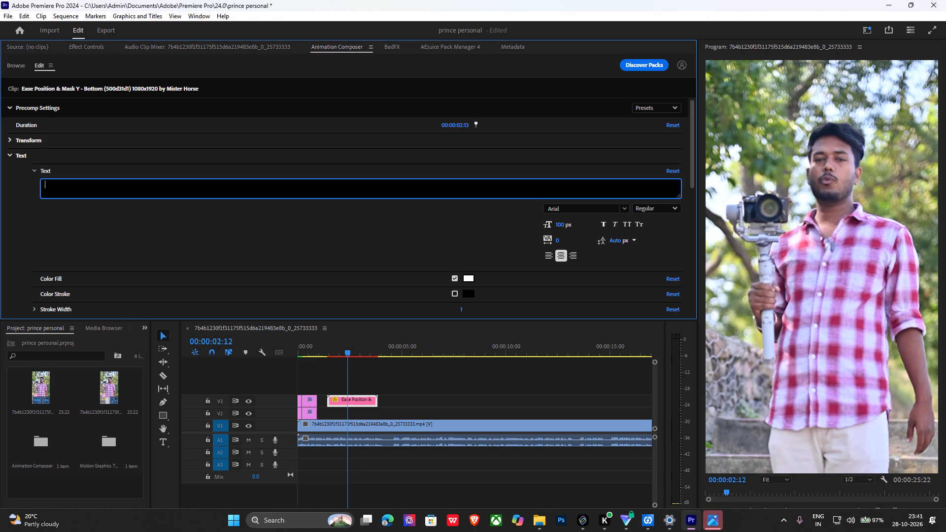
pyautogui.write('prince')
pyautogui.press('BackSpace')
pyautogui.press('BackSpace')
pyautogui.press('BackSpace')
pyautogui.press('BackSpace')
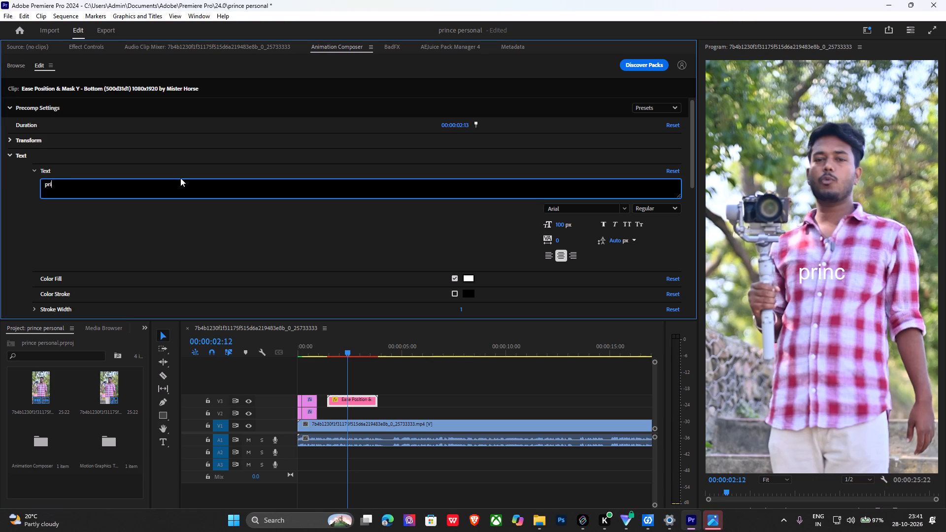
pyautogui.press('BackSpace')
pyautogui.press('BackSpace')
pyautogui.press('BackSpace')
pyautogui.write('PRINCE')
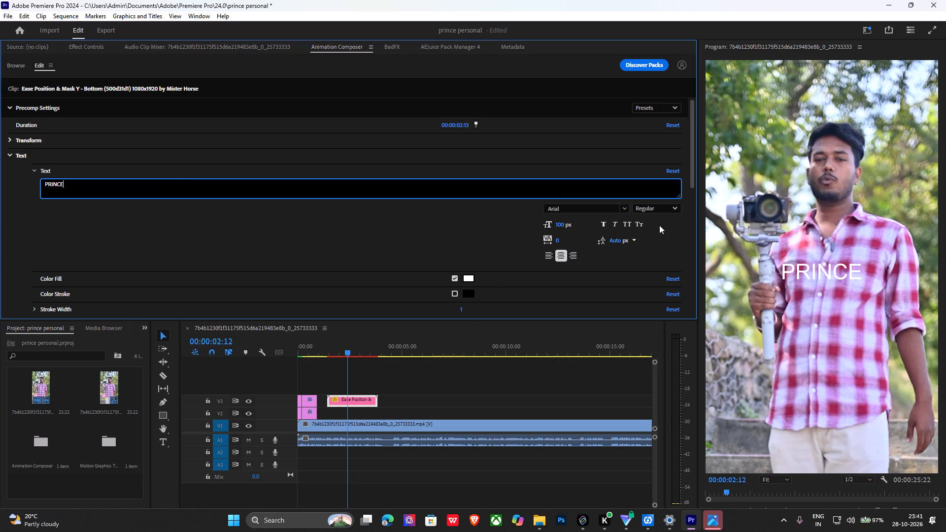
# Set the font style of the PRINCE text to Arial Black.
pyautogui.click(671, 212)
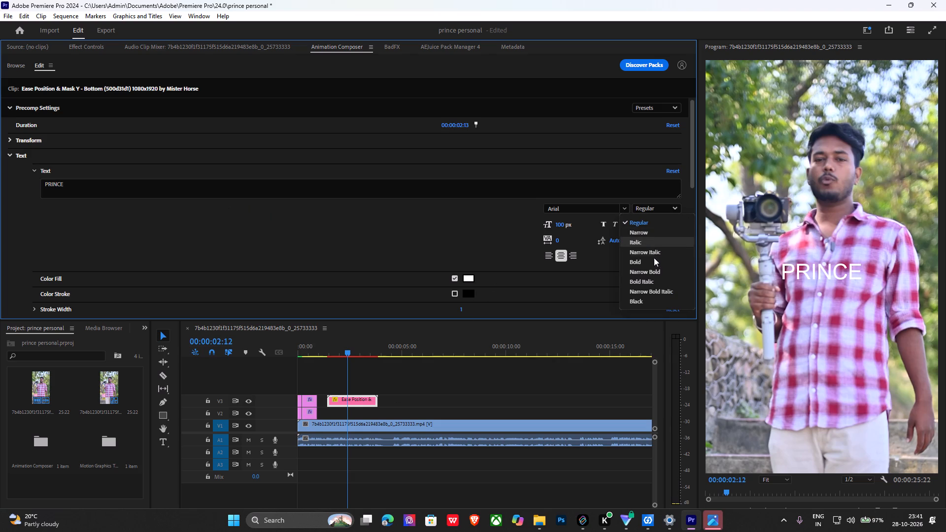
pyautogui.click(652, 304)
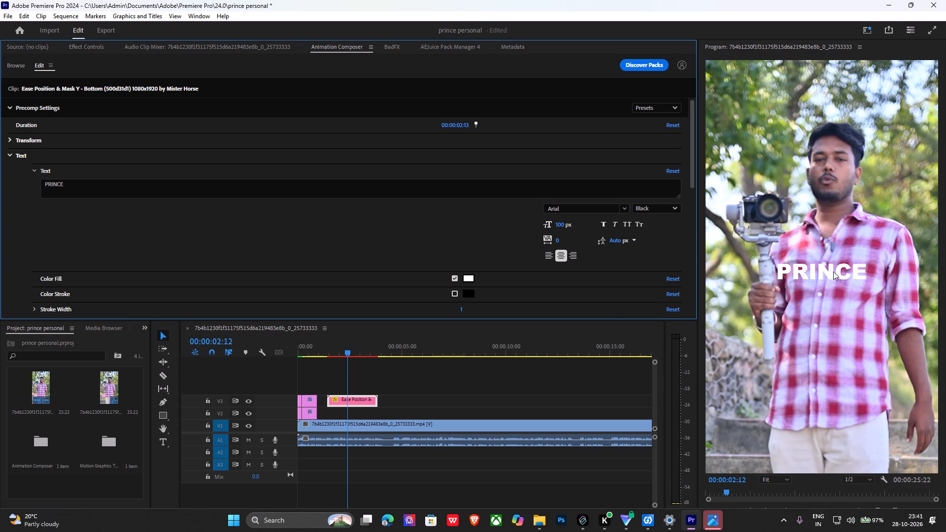
# Examine the Color Fill setting of the PRINCE text.
pyautogui.scroll(-1, 421, 247)
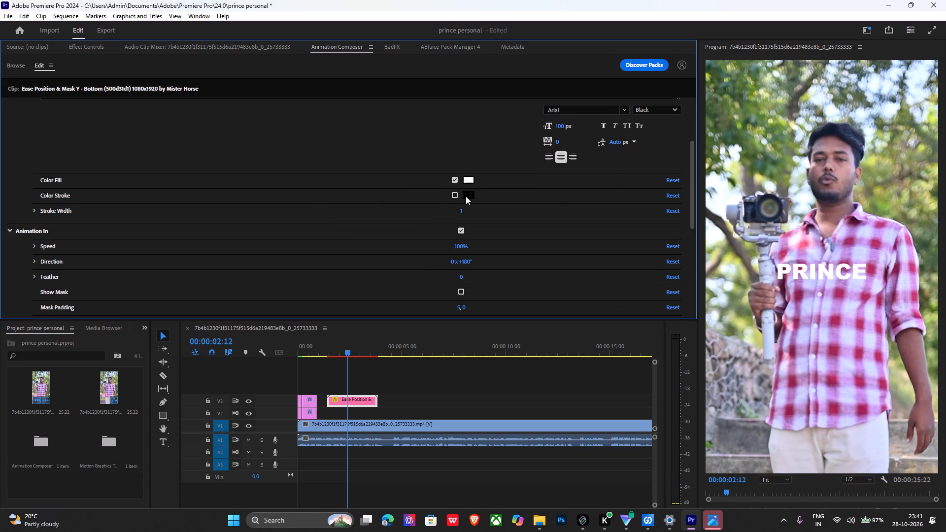
pyautogui.click(470, 178)
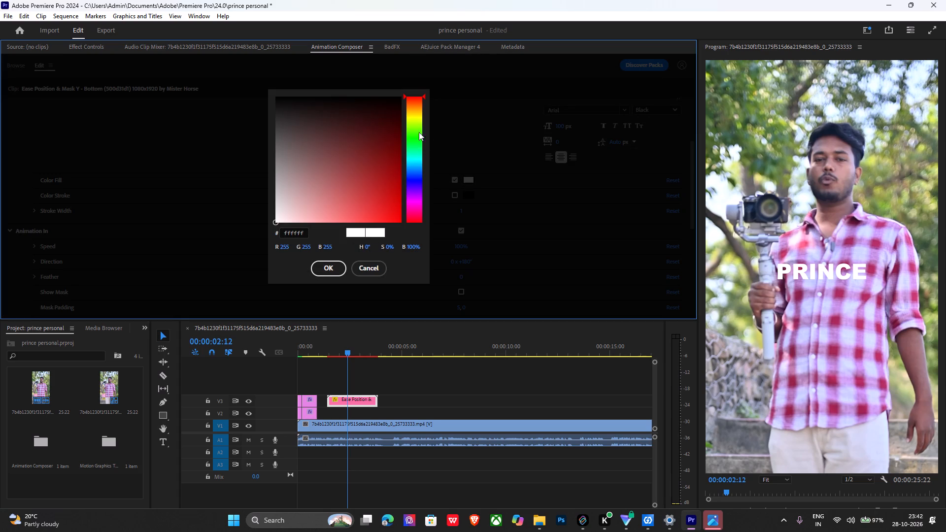
pyautogui.scroll(-3, 400, 144)
pyautogui.click(338, 237)
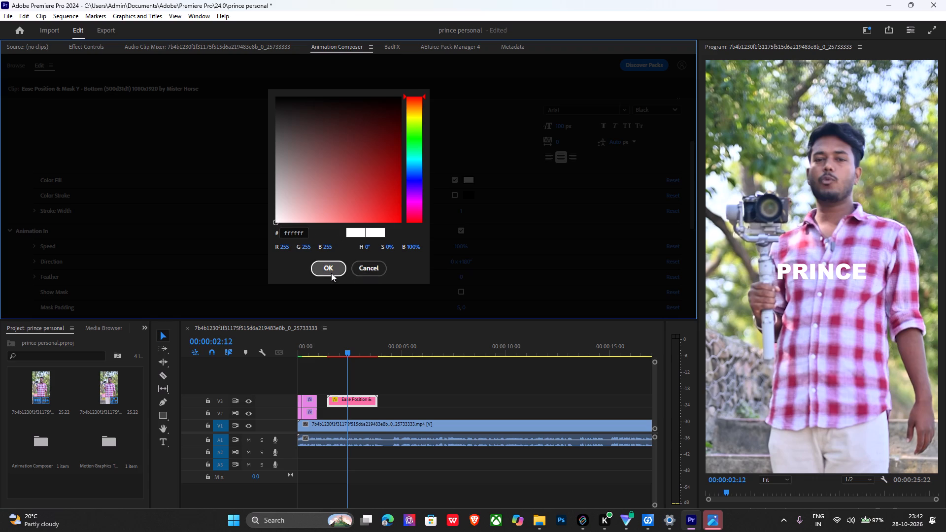
pyautogui.click(331, 273)
# Play back the PRINCE title animation from 00:00:01:06, just before the clip on V3 starts.
pyautogui.moveTo(344, 353); pyautogui.dragTo(334, 353)
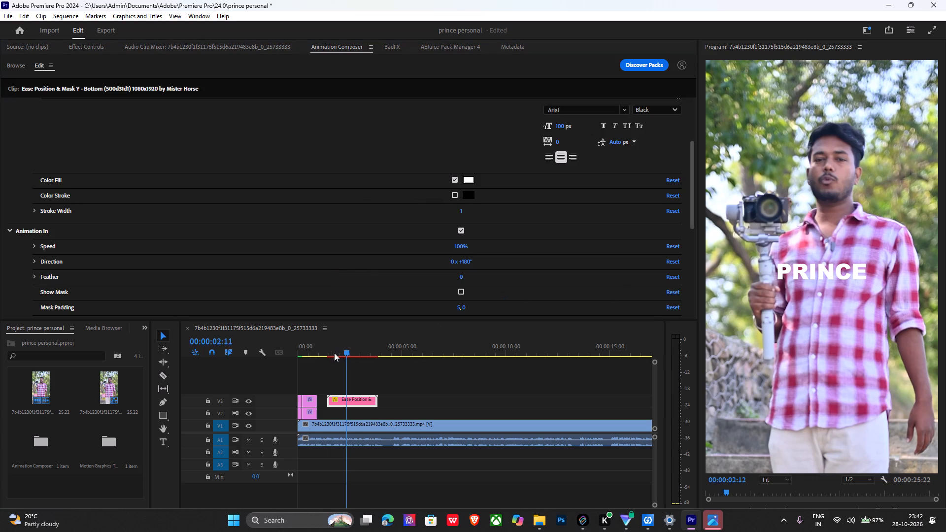
pyautogui.moveTo(334, 353); pyautogui.dragTo(320, 357)
pyautogui.press('space')
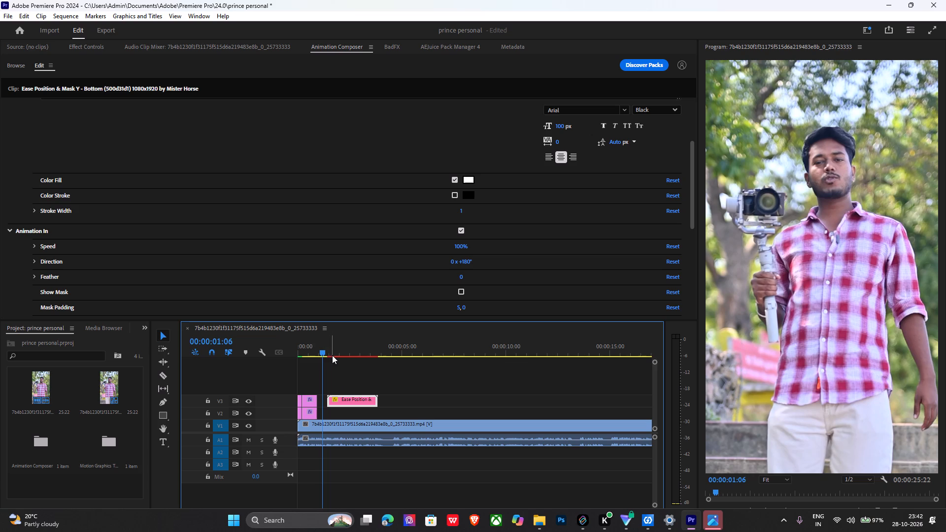
pyautogui.press('space')
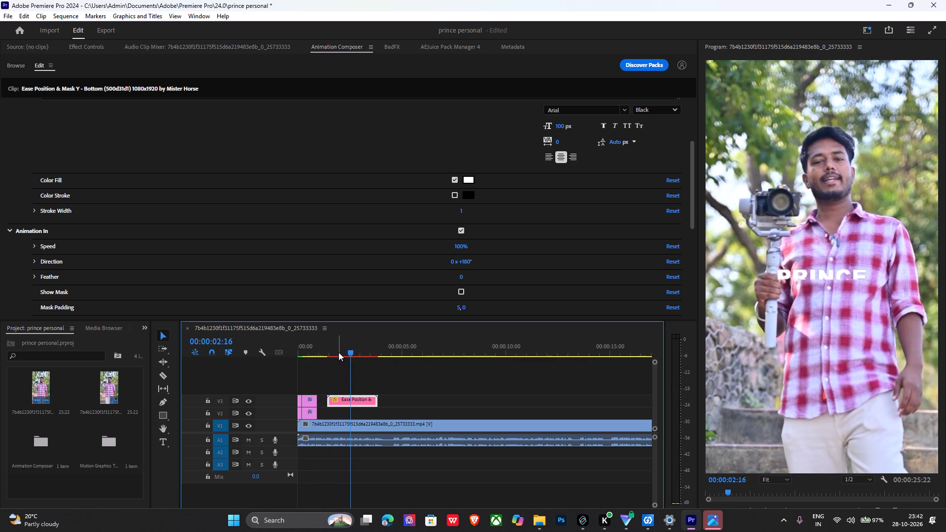
pyautogui.press('space')
pyautogui.press('space')
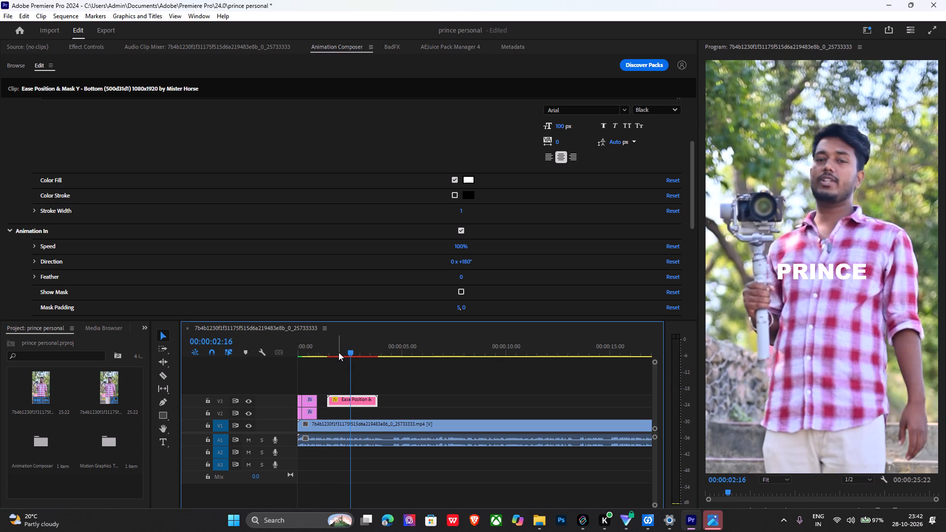
pyautogui.press('space')
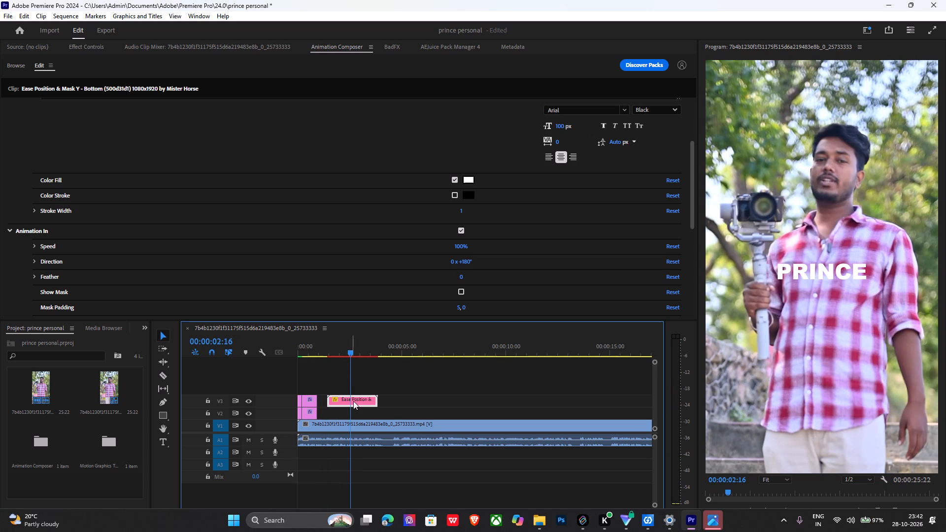
pyautogui.click(355, 403)
pyautogui.press('space')
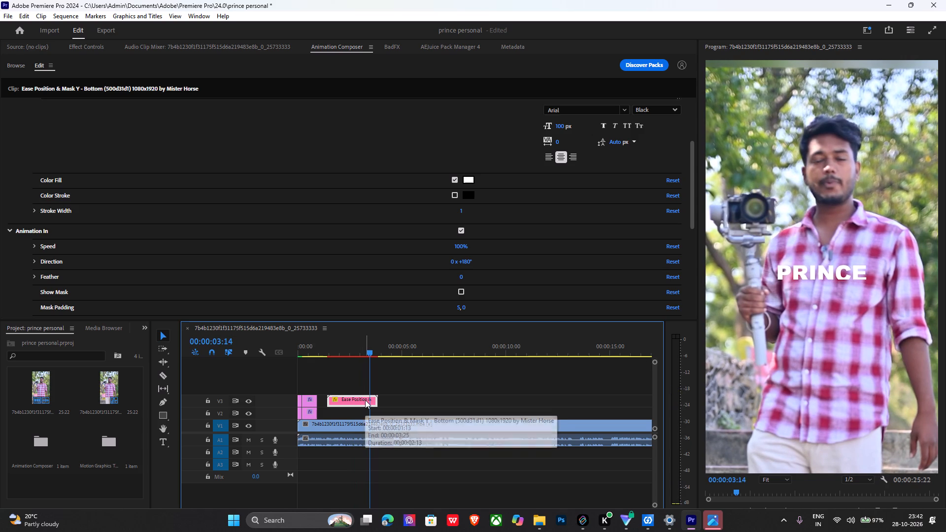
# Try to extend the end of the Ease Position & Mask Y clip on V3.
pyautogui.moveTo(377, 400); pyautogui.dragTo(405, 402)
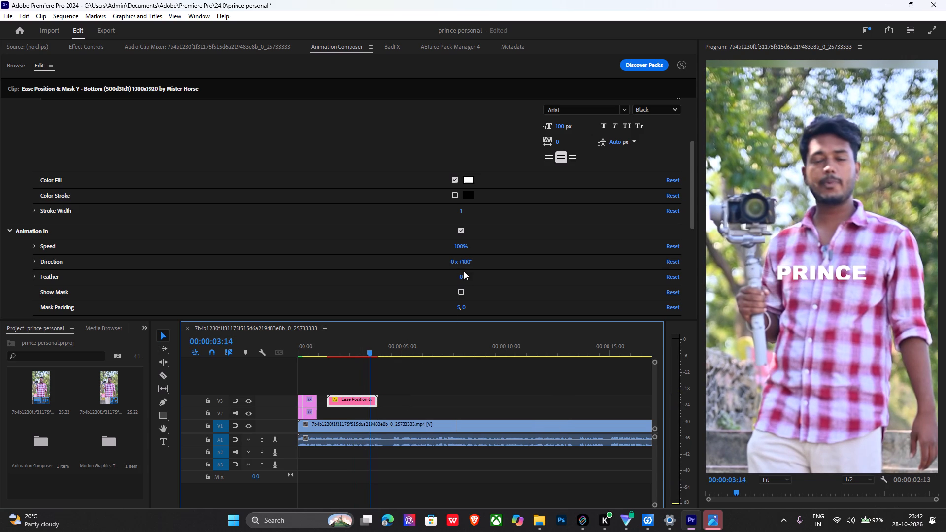
# Replay the PRINCE title from 00:00:01:06 through its exit animation and past the end of the clip.
pyautogui.press('space')
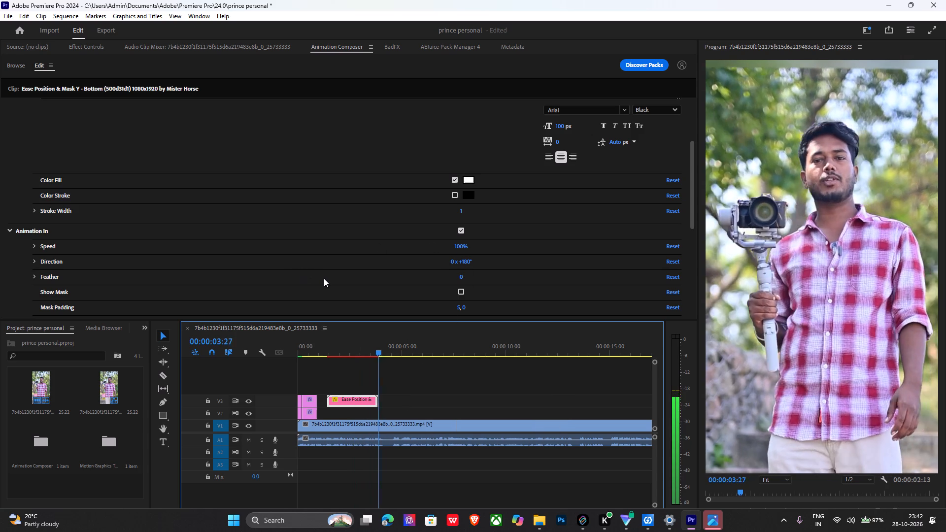
pyautogui.press('space')
pyautogui.moveTo(389, 352); pyautogui.dragTo(375, 352)
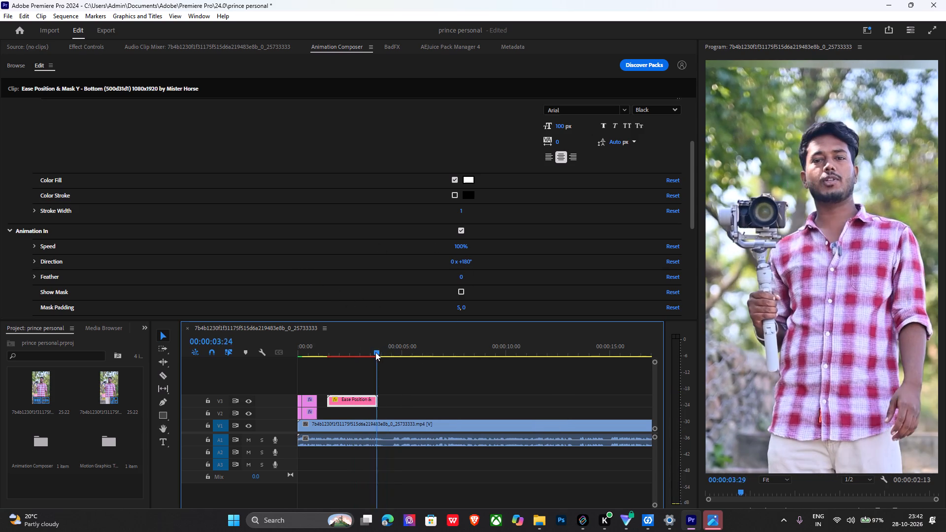
pyautogui.moveTo(375, 352); pyautogui.dragTo(324, 350)
pyautogui.press('space')
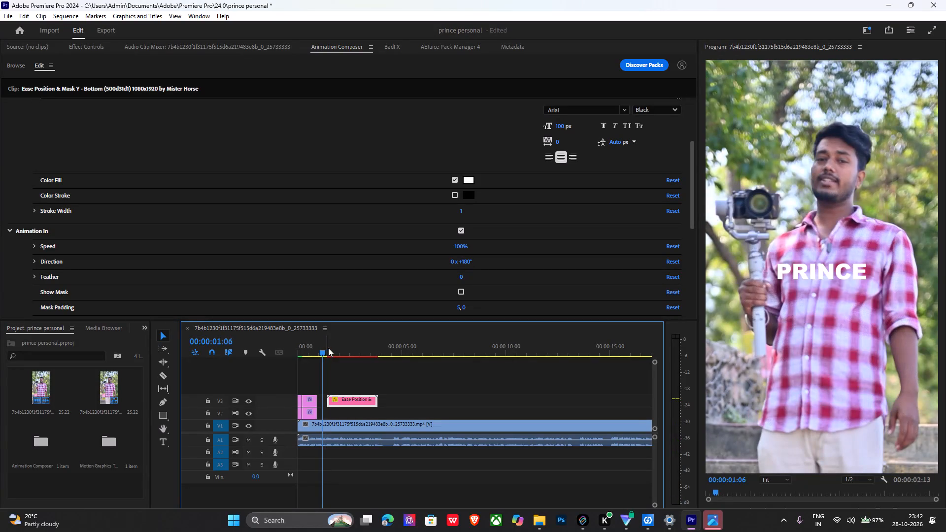
pyautogui.press('space')
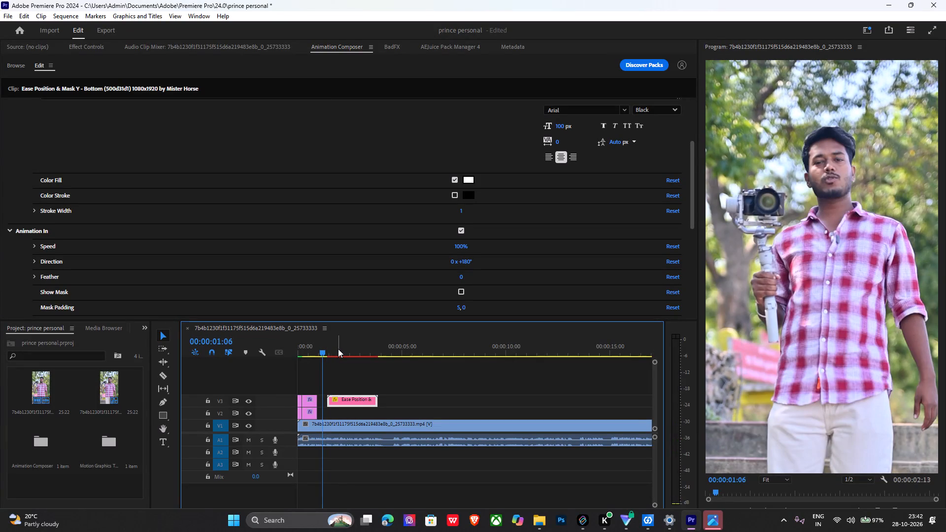
pyautogui.press('space')
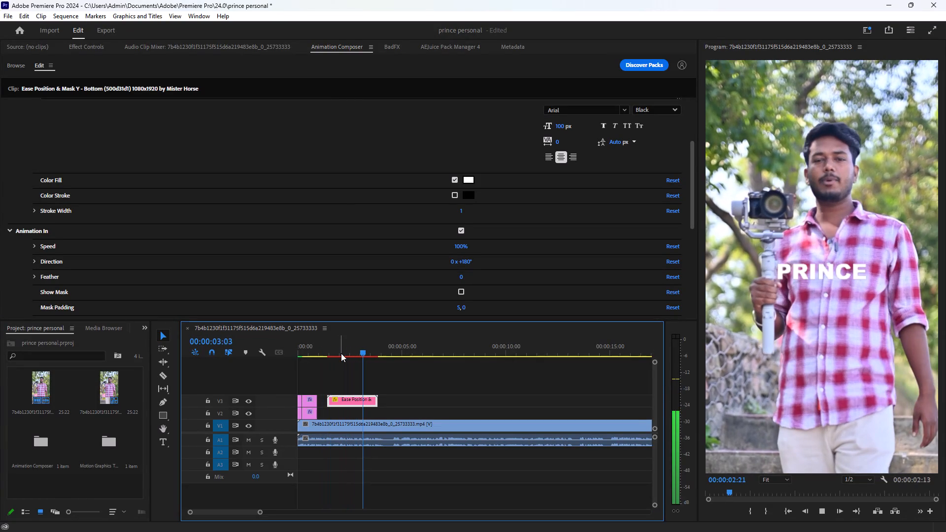
pyautogui.press('space')
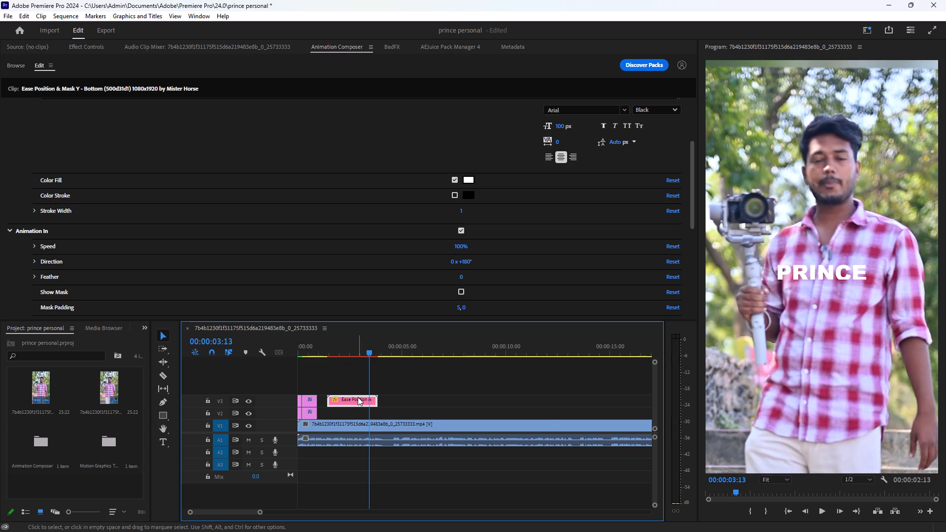
pyautogui.press('space')
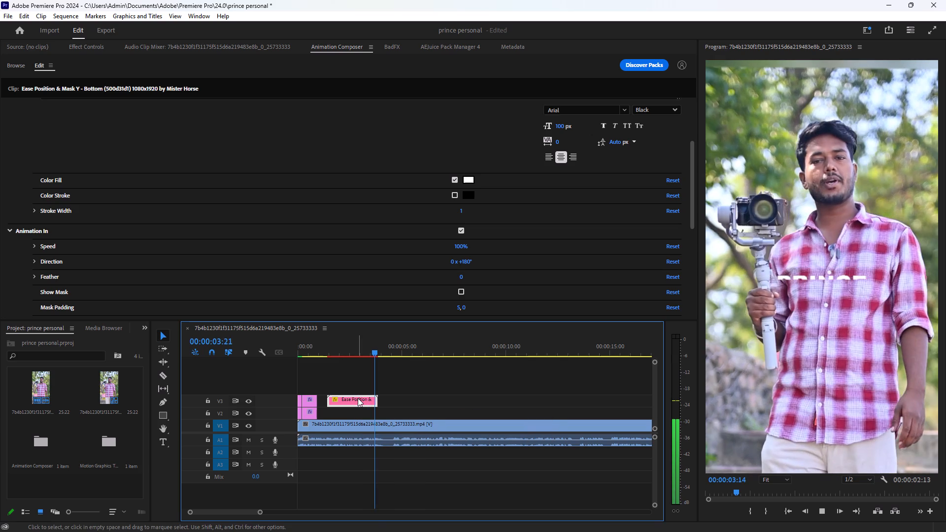
pyautogui.press('space')
pyautogui.press('space')
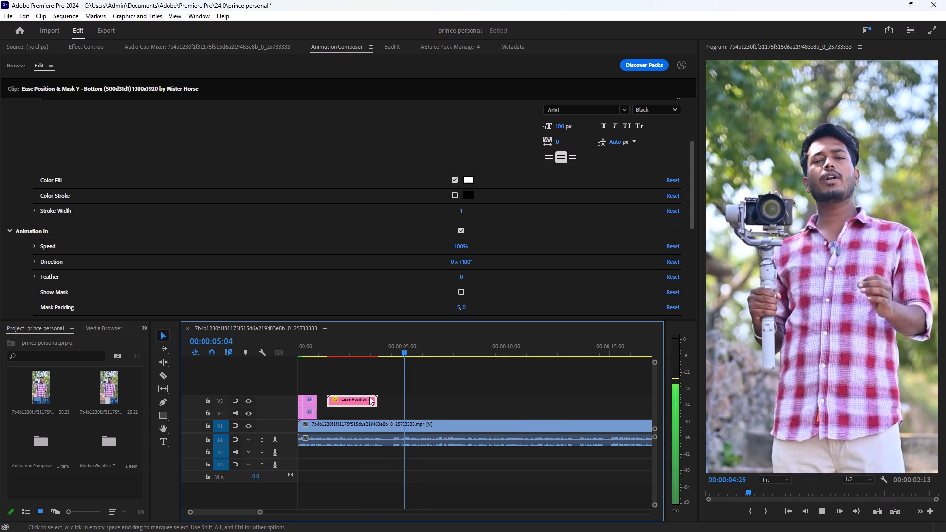
pyautogui.press('space')
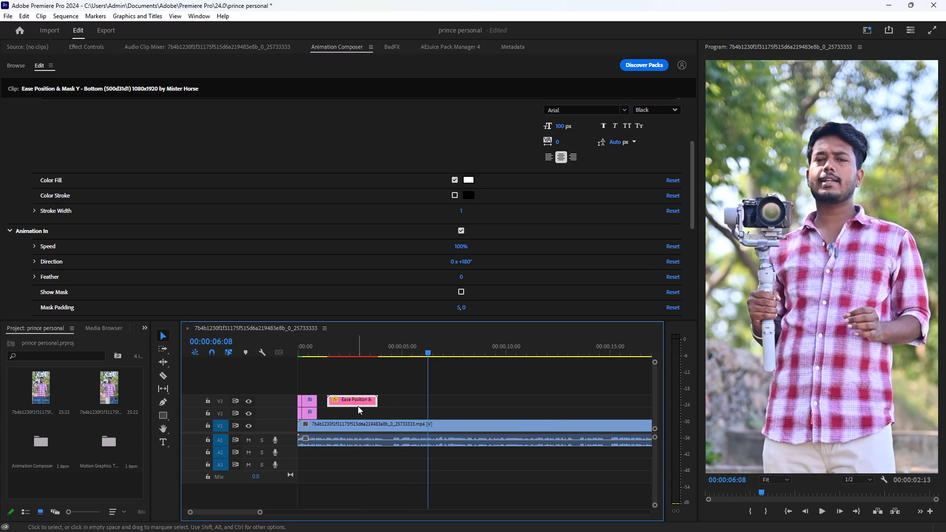
# Delete the Ease Position & Mask Y title clip from V3.
pyautogui.click(361, 399)
pyautogui.press('BackSpace')
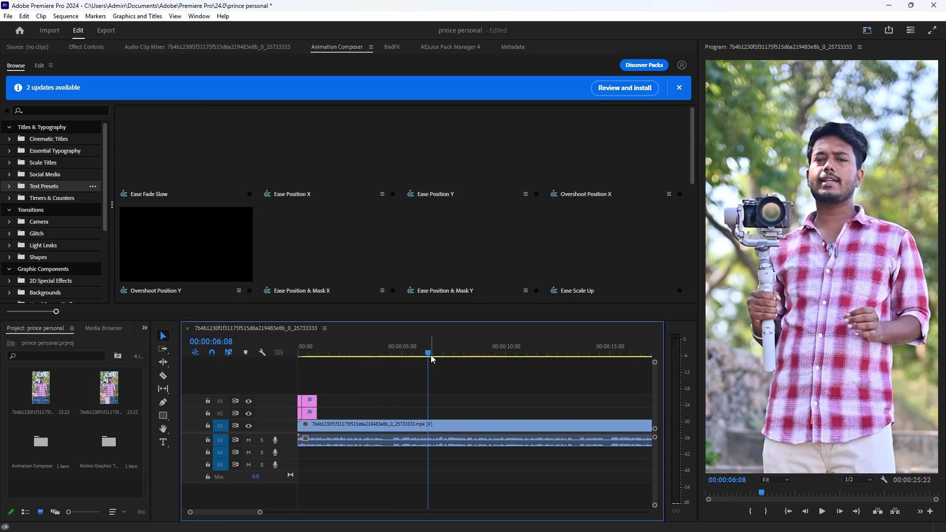
# Return the playhead to 00:00:01:06 and briefly play back the video.
pyautogui.moveTo(425, 352); pyautogui.dragTo(320, 352)
pyautogui.press('space')
pyautogui.press('space')
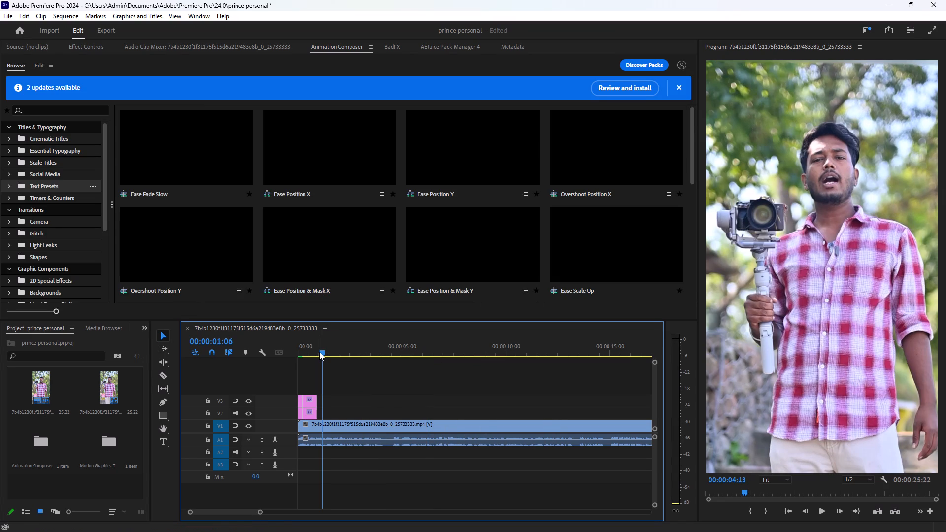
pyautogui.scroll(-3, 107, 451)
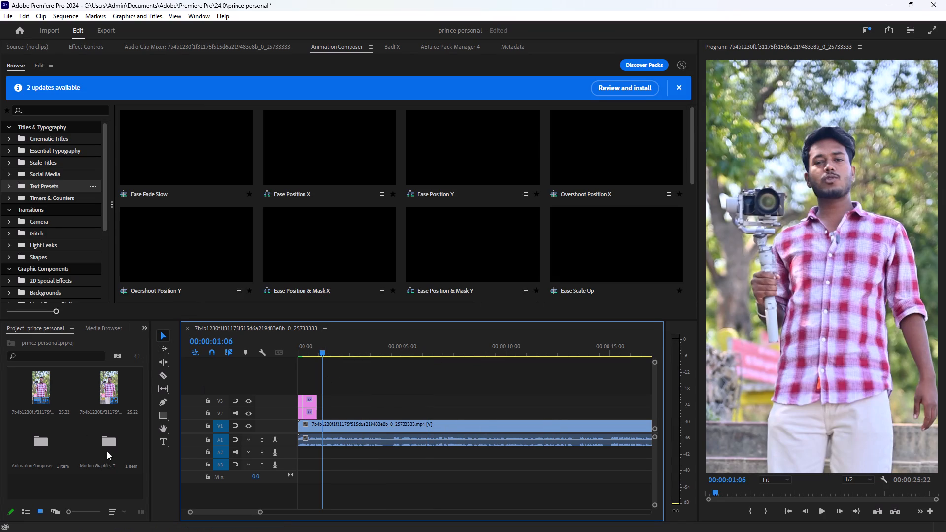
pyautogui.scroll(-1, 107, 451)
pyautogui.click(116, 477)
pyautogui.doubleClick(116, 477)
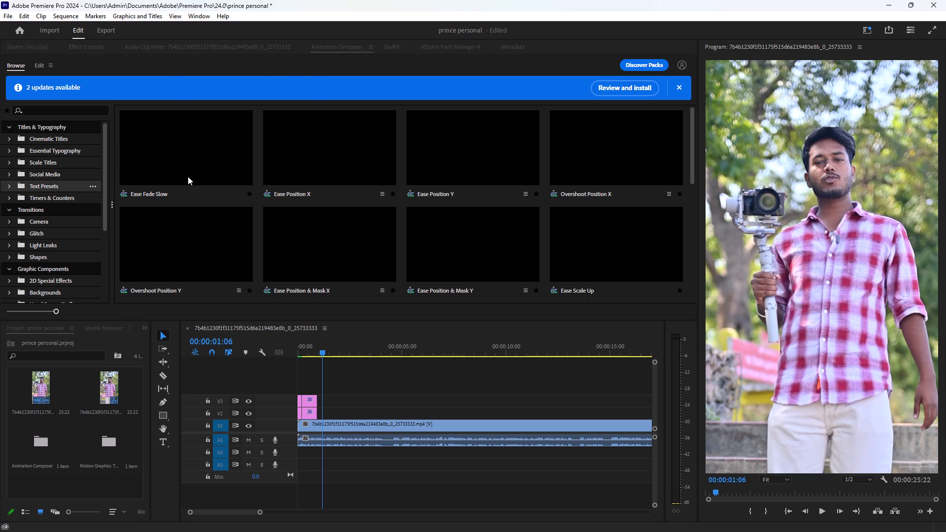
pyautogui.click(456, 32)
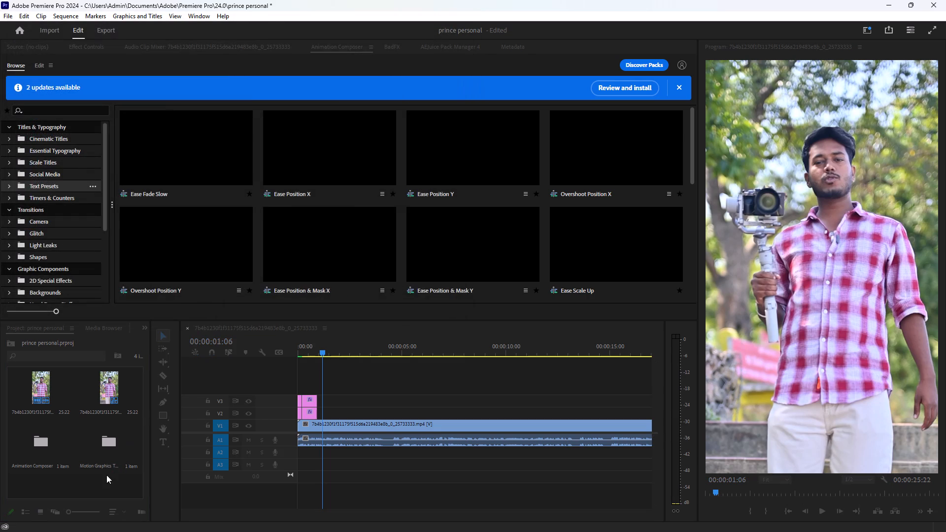
# Create an adjustment layer at 1080 × 1920, 30.00 fps, with square pixels.
pyautogui.rightClick(96, 478)
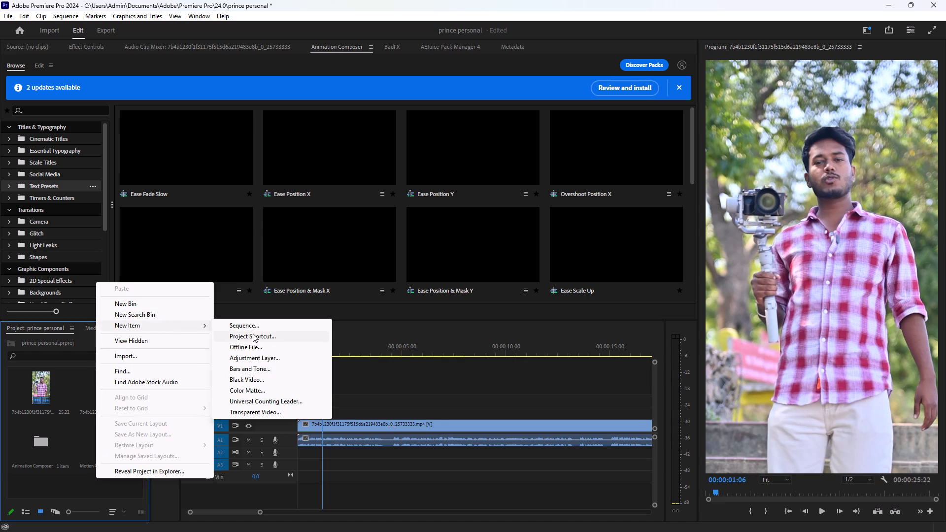
pyautogui.click(269, 363)
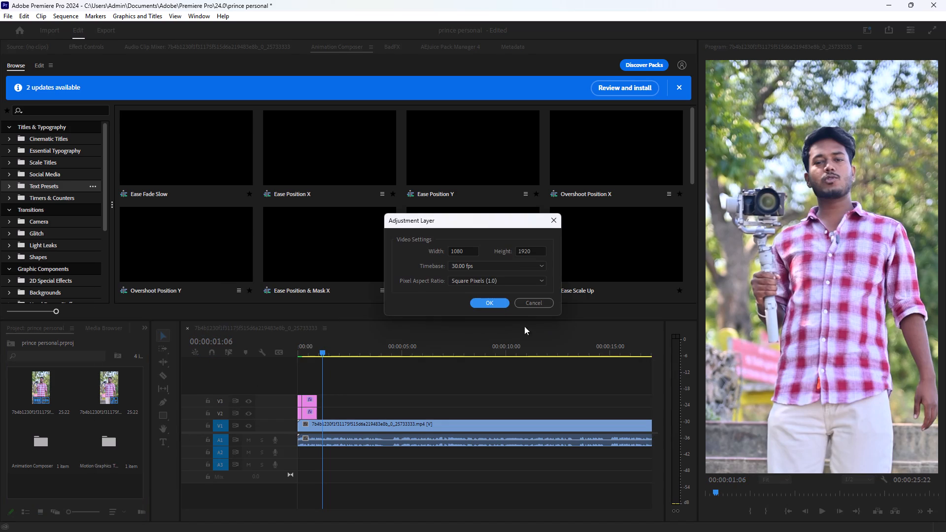
pyautogui.click(506, 306)
# Place the adjustment layer on V4 from the start of the sequence and extend it to the end of the V1 video clip.
pyautogui.moveTo(45, 473); pyautogui.dragTo(290, 382)
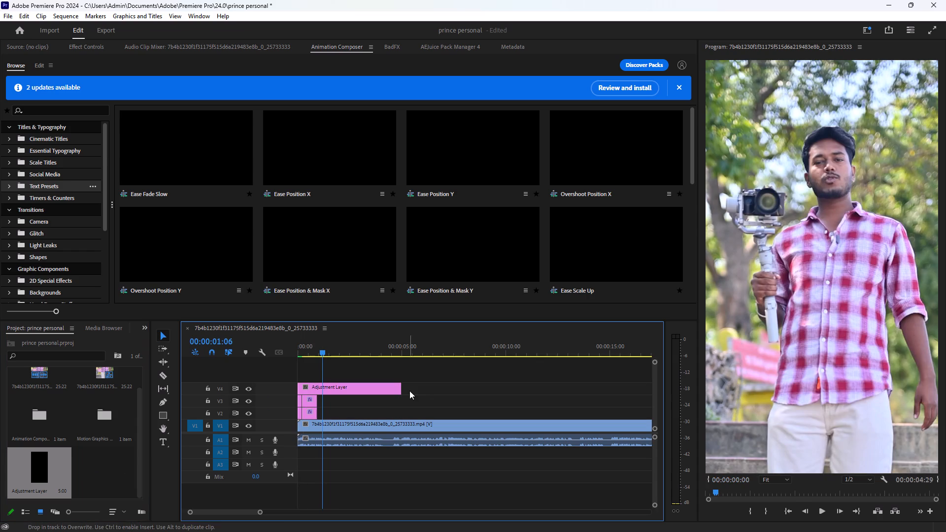
pyautogui.moveTo(402, 391); pyautogui.dragTo(649, 392)
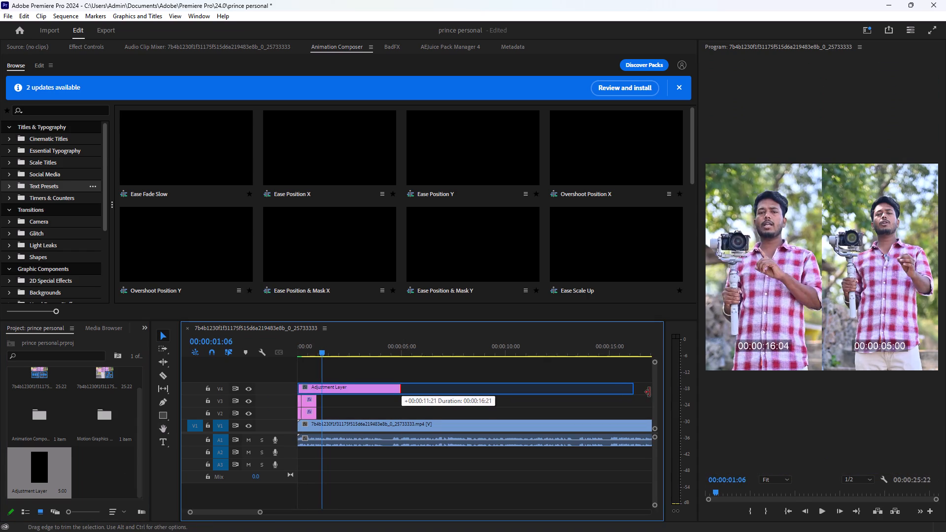
pyautogui.moveTo(649, 392); pyautogui.dragTo(622, 390)
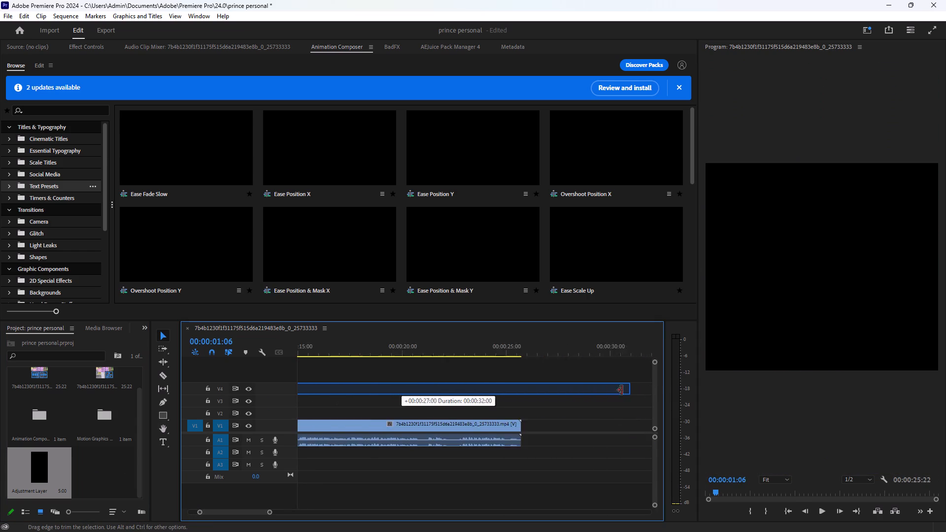
pyautogui.moveTo(622, 390); pyautogui.dragTo(497, 388)
# With the playhead at 00:00:05:20, search the effects for COLOR and apply Lumetri Color to the adjustment layer on V4.
pyautogui.moveTo(468, 353); pyautogui.dragTo(396, 345)
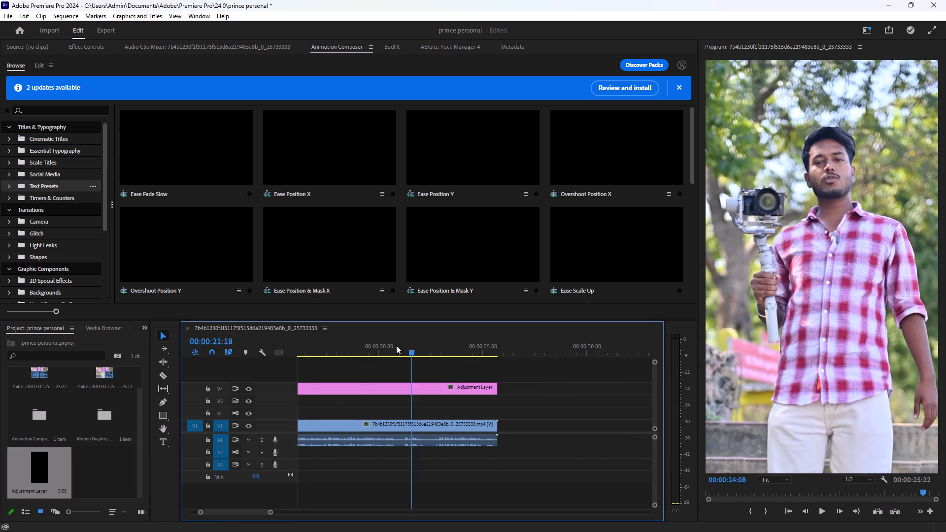
pyautogui.moveTo(396, 345); pyautogui.dragTo(344, 341)
pyautogui.click(360, 391)
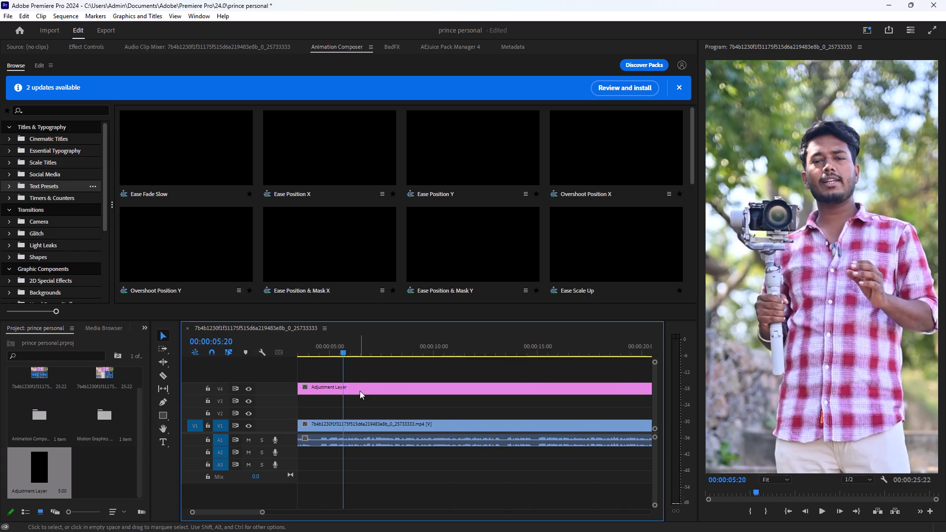
pyautogui.click(93, 47)
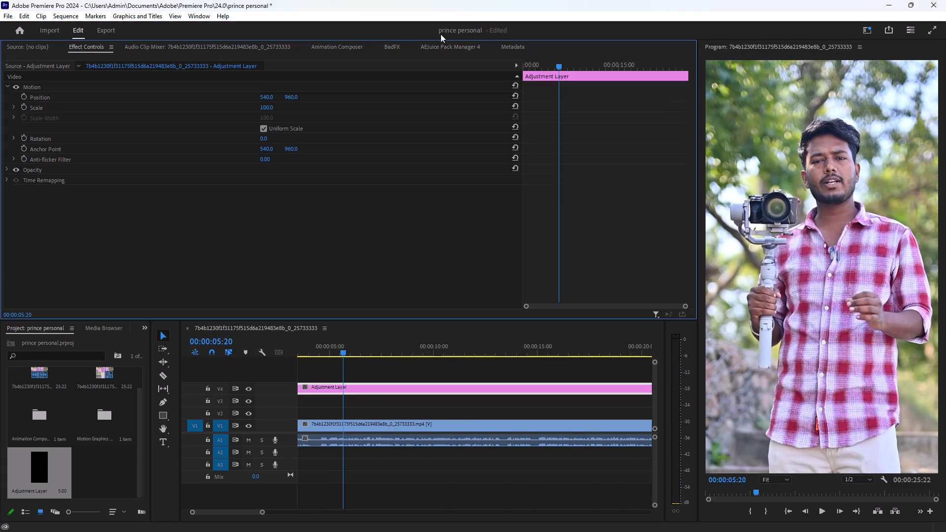
pyautogui.click(145, 324)
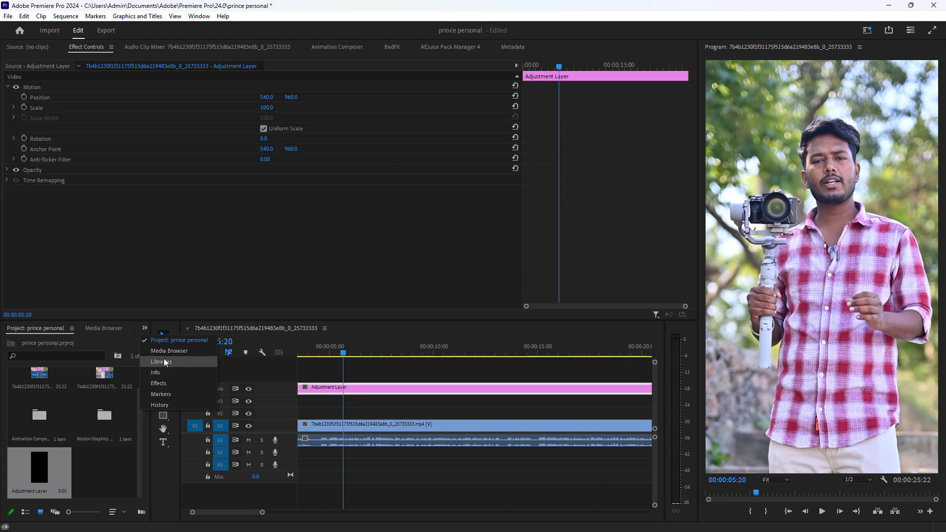
pyautogui.click(167, 381)
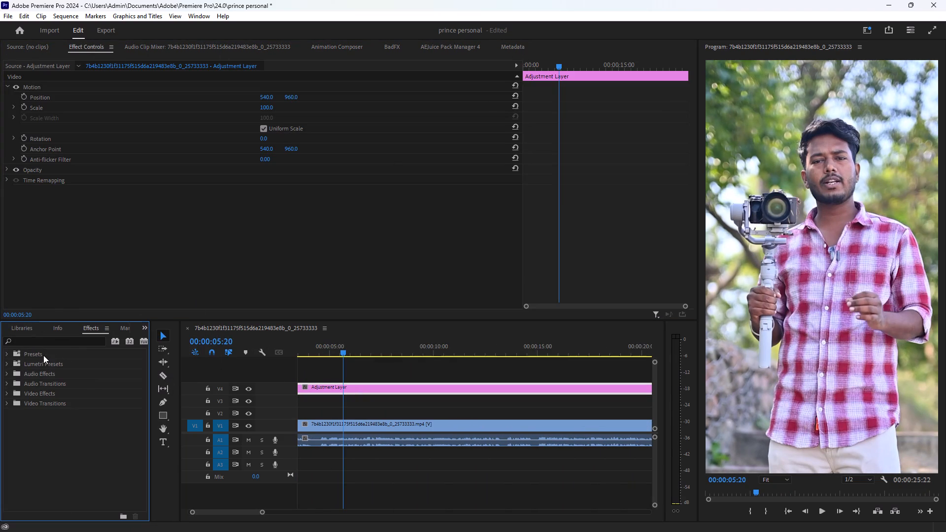
pyautogui.click(36, 344)
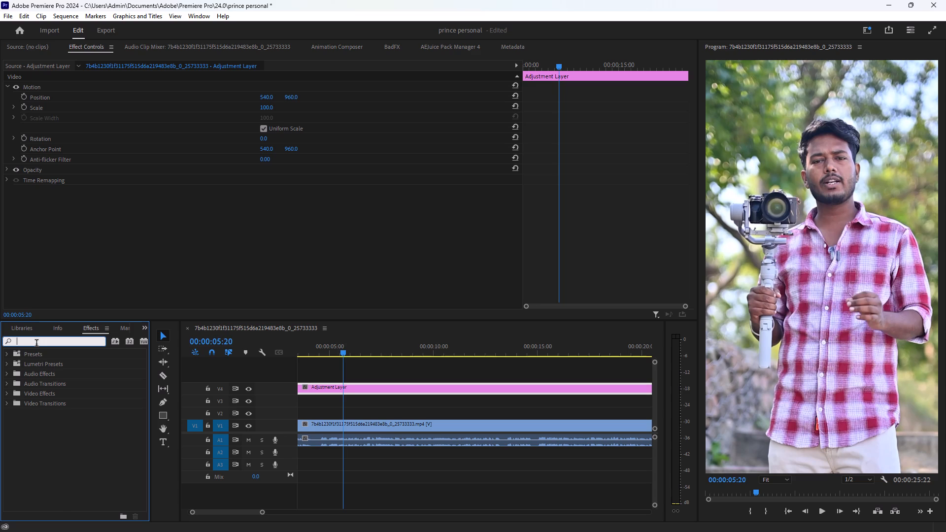
pyautogui.write('COLO')
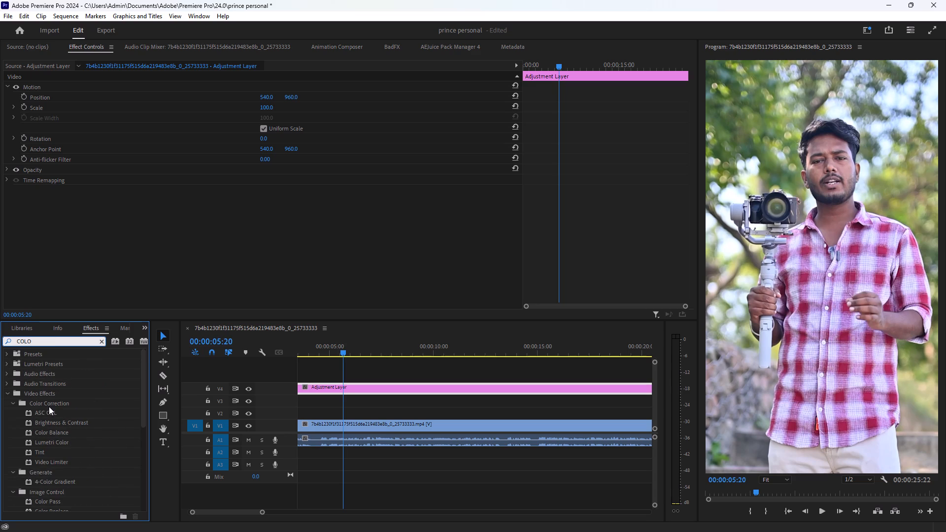
pyautogui.press('r')
pyautogui.moveTo(63, 440); pyautogui.dragTo(217, 410)
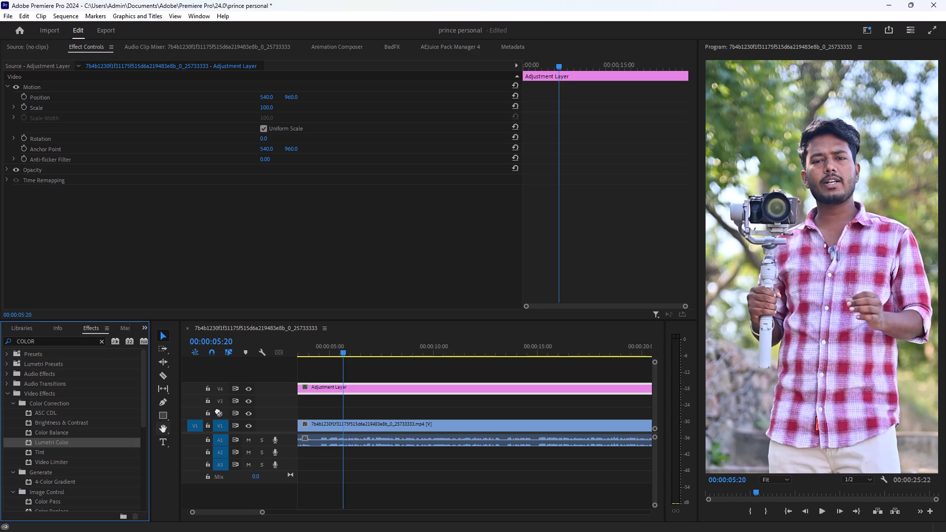
pyautogui.moveTo(217, 410); pyautogui.dragTo(313, 389)
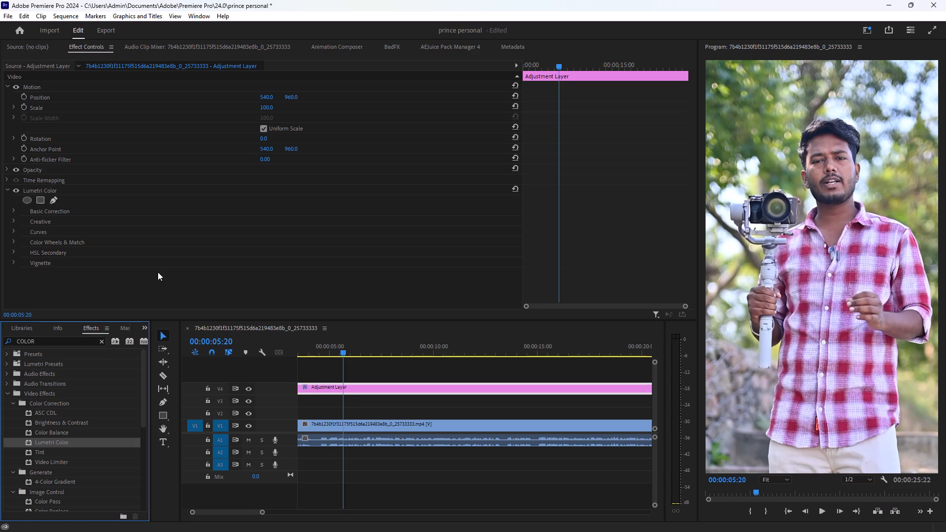
# Set the Temperature in Lumetri Color's Basic Correction to 23 on the adjustment layer.
pyautogui.click(17, 210)
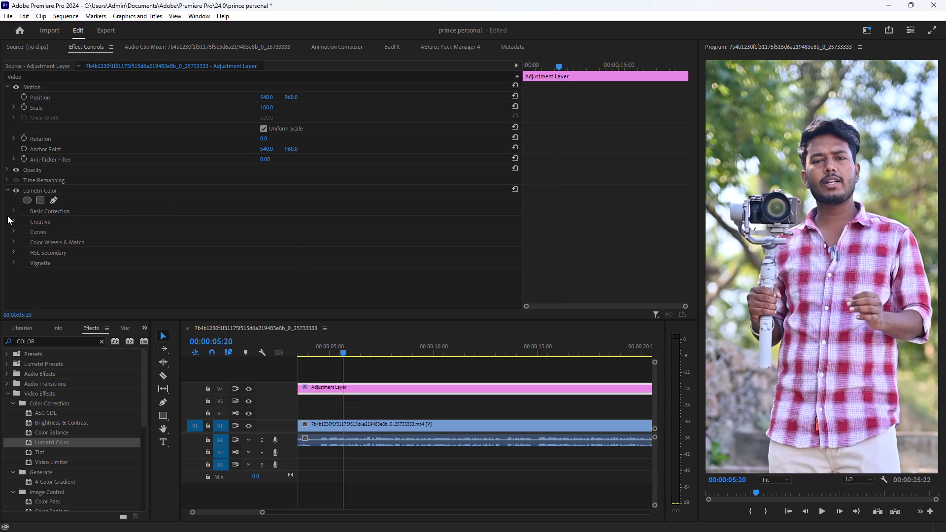
pyautogui.scroll(-6, 231, 211)
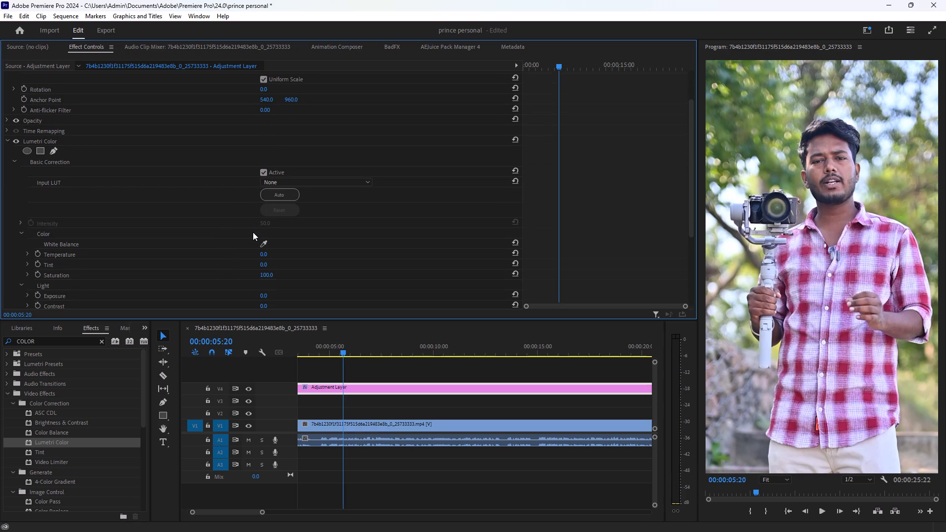
pyautogui.scroll(-2, 253, 232)
pyautogui.moveTo(265, 226); pyautogui.dragTo(267, 226)
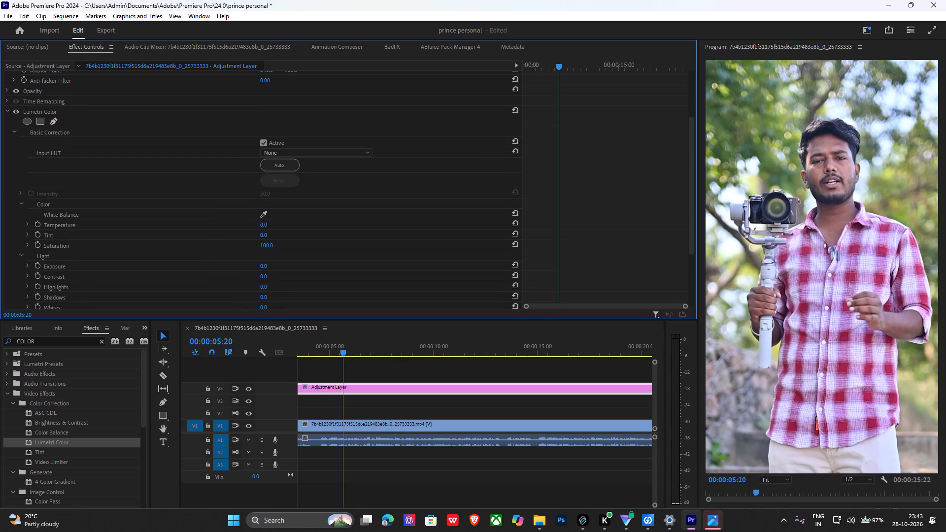
pyautogui.moveTo(267, 226); pyautogui.dragTo(275, 226)
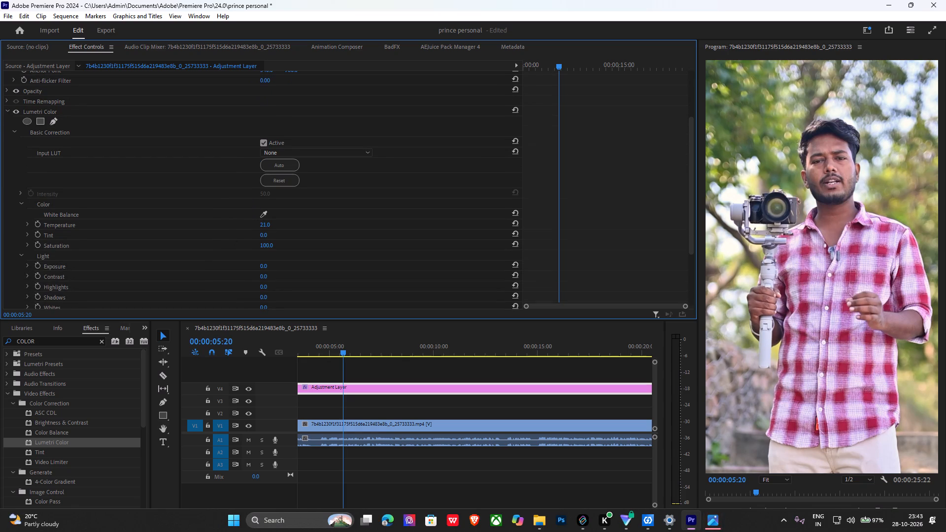
pyautogui.moveTo(275, 226); pyautogui.dragTo(277, 227)
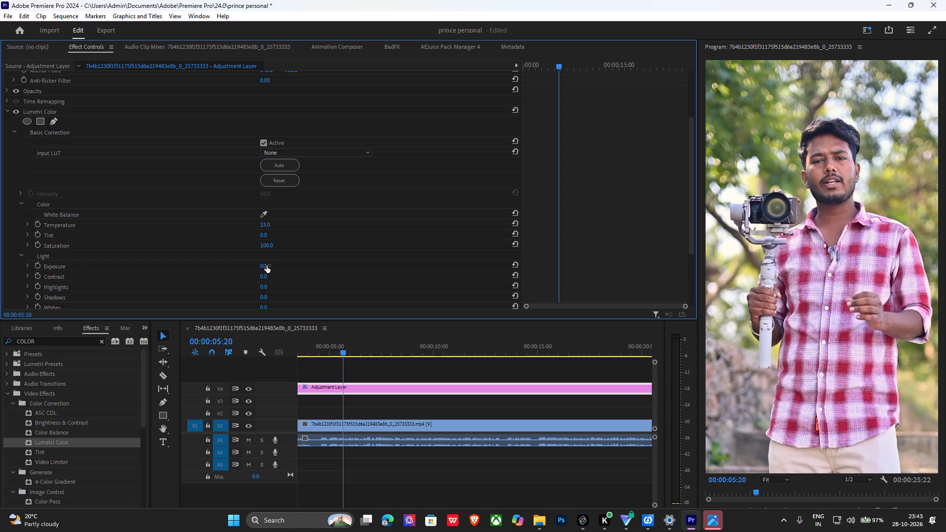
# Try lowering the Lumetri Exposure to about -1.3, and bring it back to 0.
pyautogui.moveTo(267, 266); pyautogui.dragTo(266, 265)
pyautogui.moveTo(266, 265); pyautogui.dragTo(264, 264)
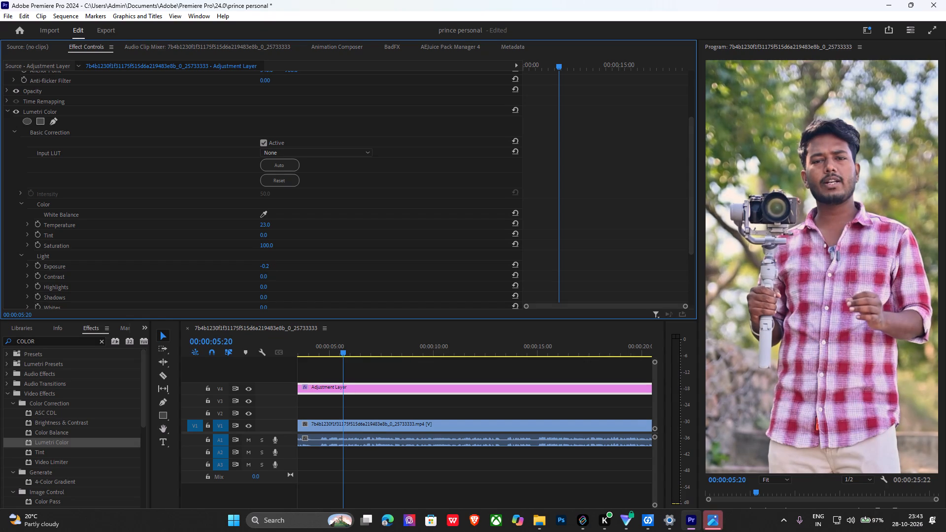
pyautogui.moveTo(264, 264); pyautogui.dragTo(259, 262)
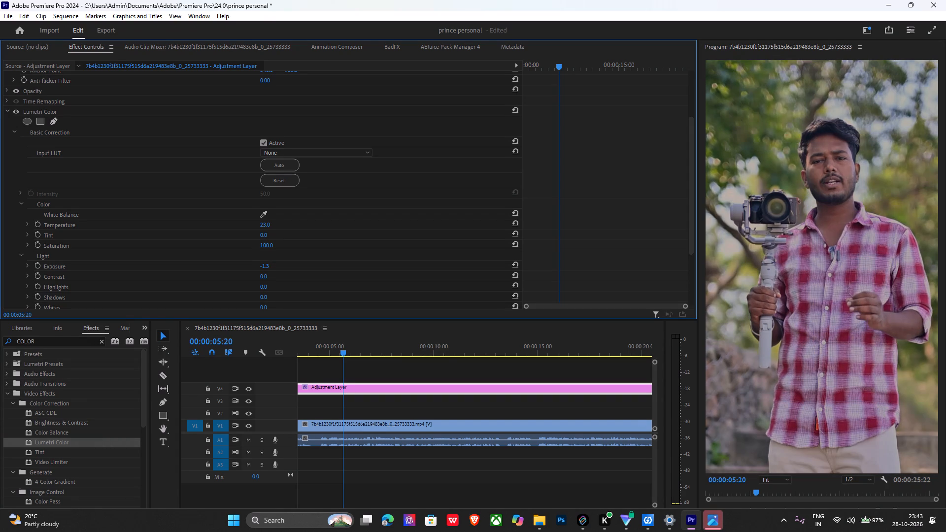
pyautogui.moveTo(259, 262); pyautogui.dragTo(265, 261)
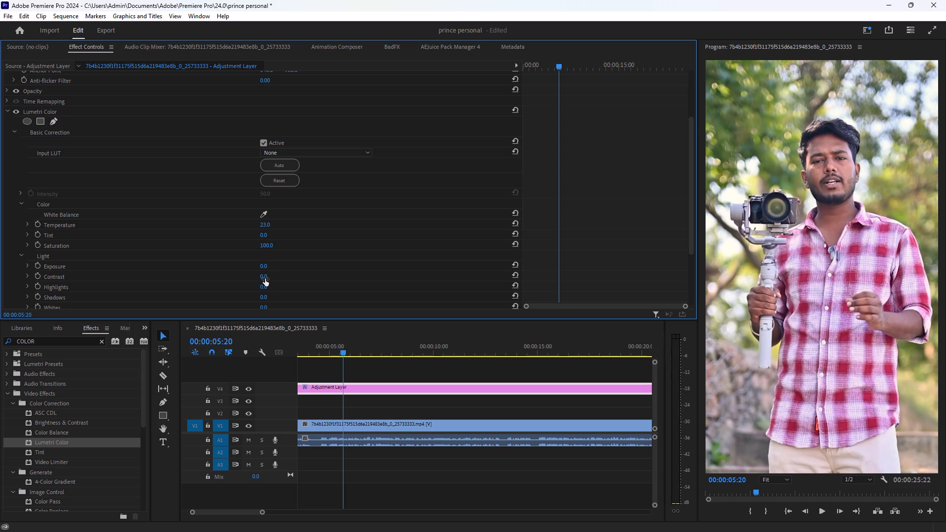
# Set Contrast to 18 and Highlights to -14 in the Light settings of Basic Correction.
pyautogui.moveTo(267, 276); pyautogui.dragTo(274, 276)
pyautogui.moveTo(274, 276); pyautogui.dragTo(275, 276)
pyautogui.scroll(-4, 285, 269)
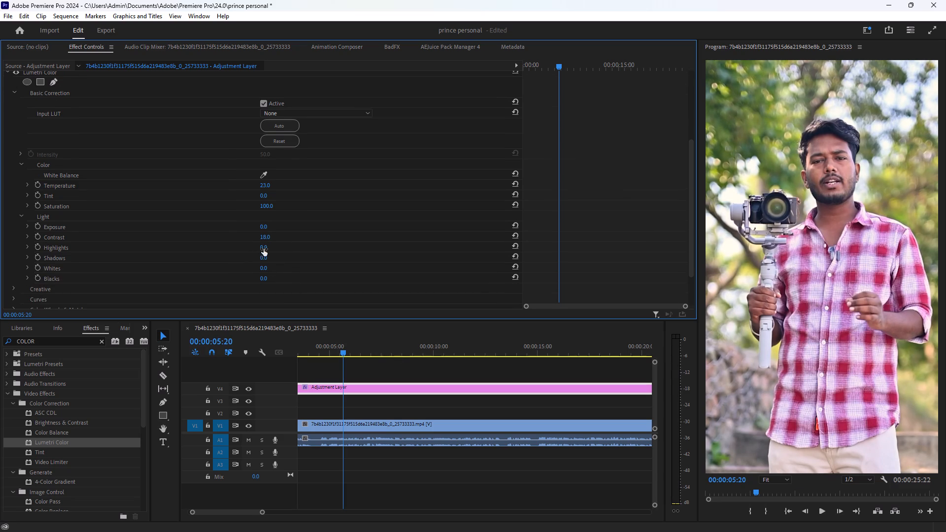
pyautogui.moveTo(265, 248); pyautogui.dragTo(255, 246)
pyautogui.moveTo(255, 246); pyautogui.dragTo(254, 246)
pyautogui.moveTo(254, 246); pyautogui.dragTo(254, 245)
pyautogui.scroll(-1, 263, 273)
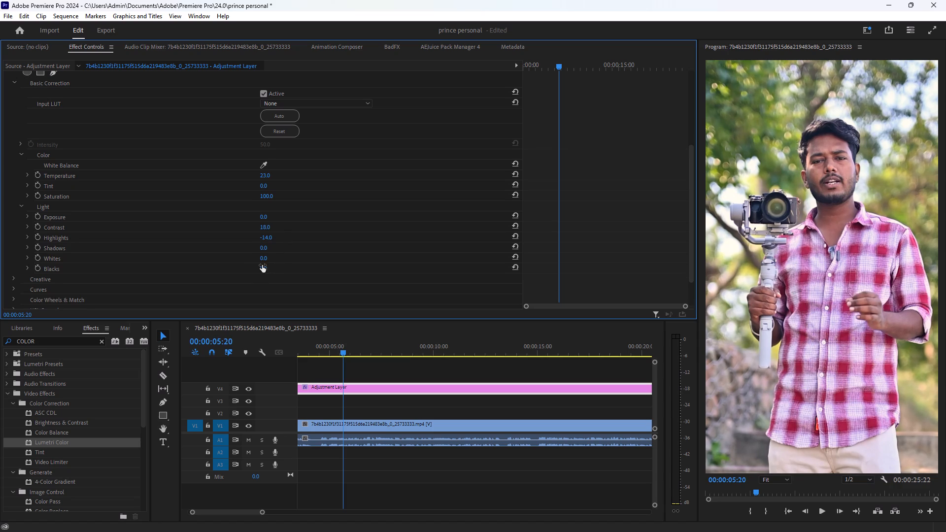
# Set Blacks to -24 in the Light settings of Lumetri's Basic Correction.
pyautogui.moveTo(265, 267); pyautogui.dragTo(286, 267)
pyautogui.moveTo(286, 267); pyautogui.dragTo(236, 269)
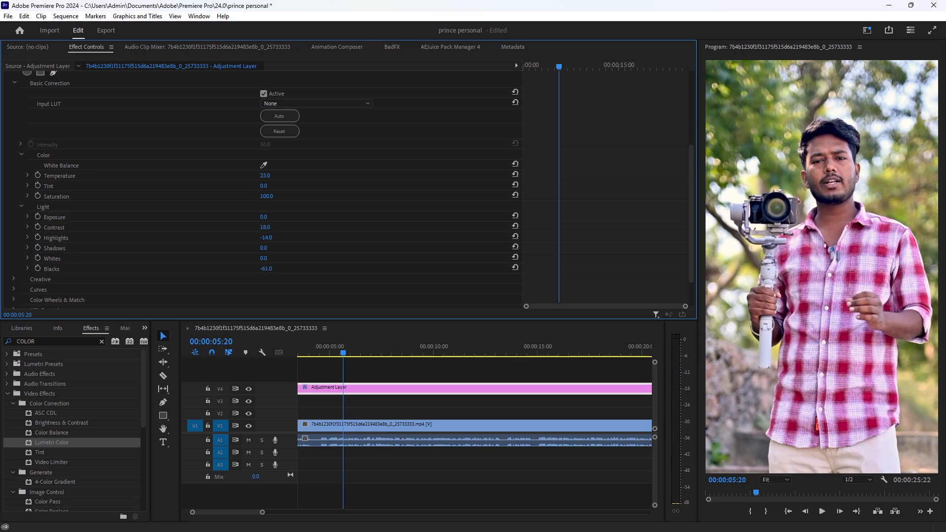
pyautogui.moveTo(236, 269); pyautogui.dragTo(254, 270)
# In Lumetri's HSL Secondary, set the key color by sampling the skin on the man's forehead.
pyautogui.scroll(-5, 312, 227)
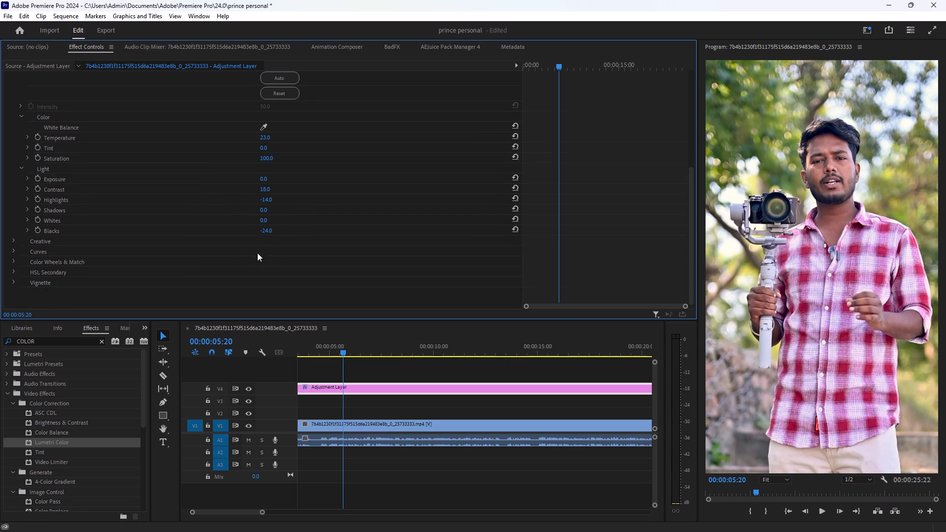
pyautogui.click(14, 269)
pyautogui.scroll(-3, 204, 237)
pyautogui.scroll(-3, 256, 269)
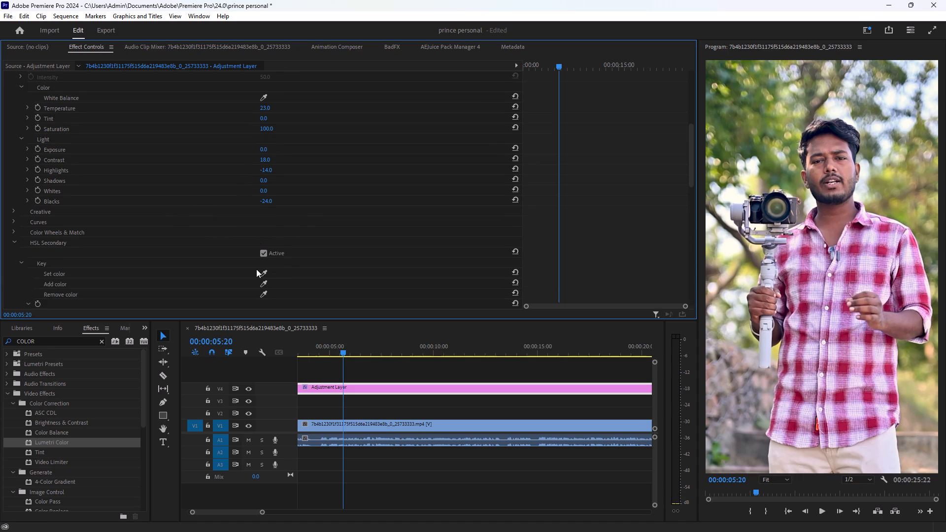
pyautogui.click(261, 243)
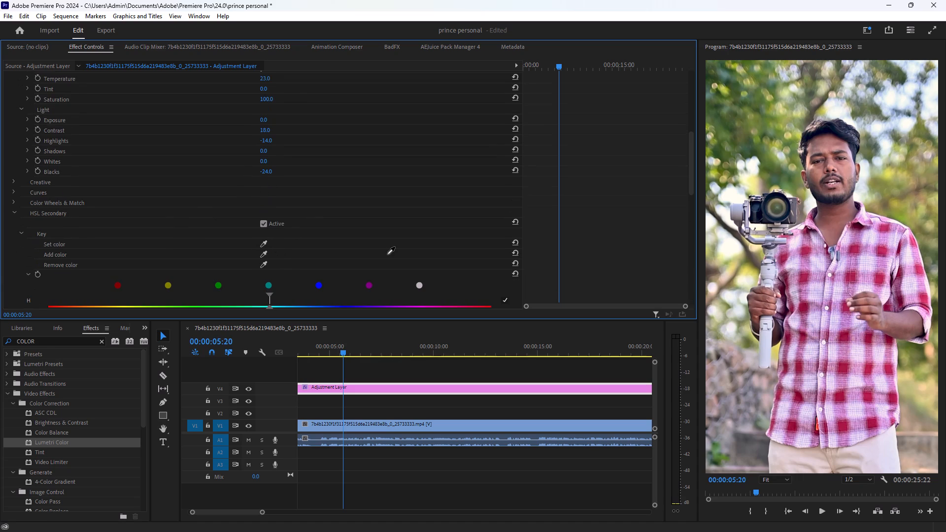
pyautogui.click(830, 147)
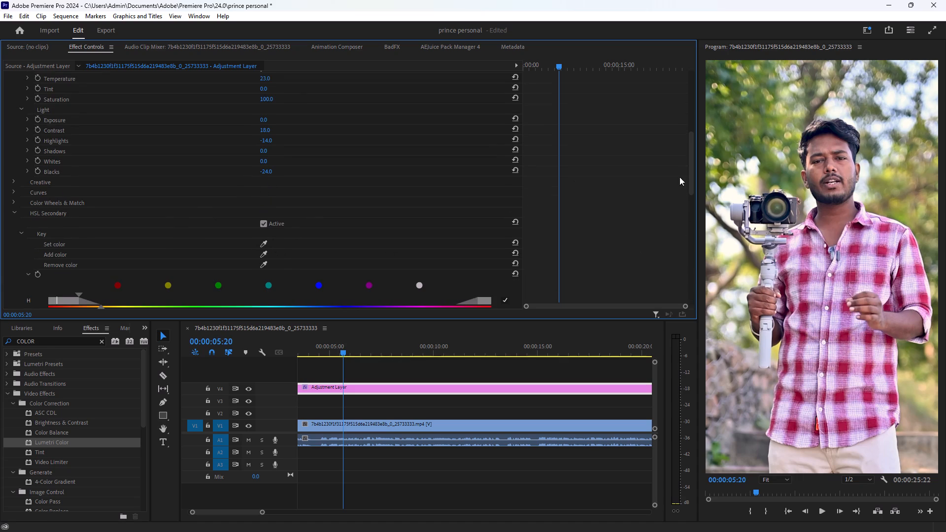
# Show the HSL Secondary key mask in Color/Gray mode.
pyautogui.scroll(-8, 370, 213)
pyautogui.scroll(-6, 457, 186)
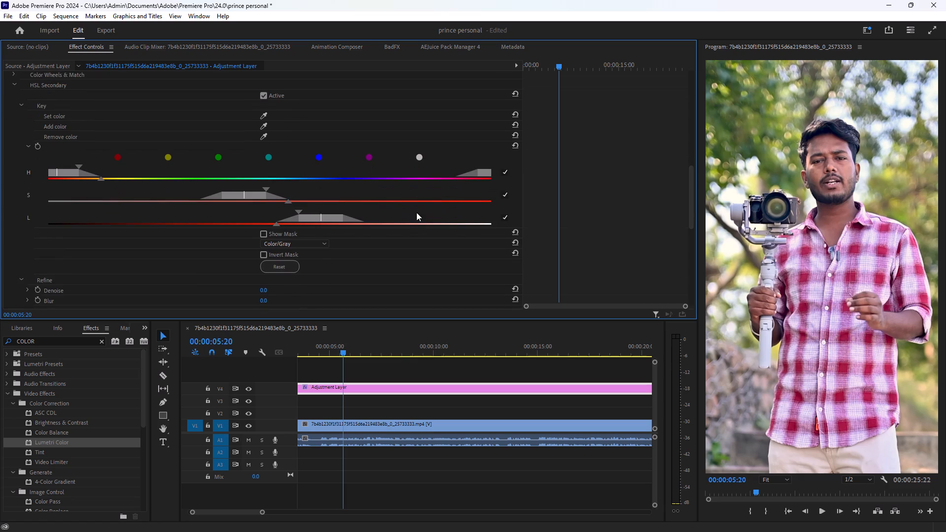
pyautogui.click(265, 224)
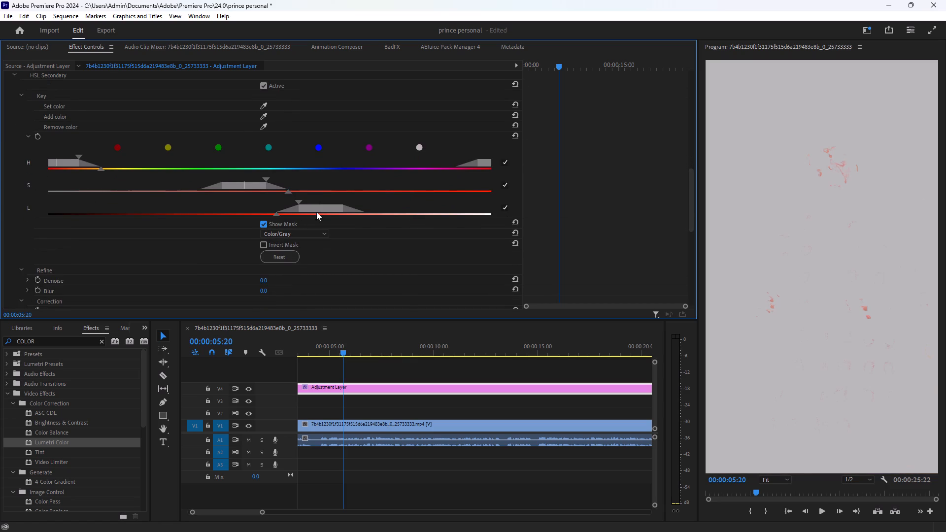
# Add further skin tones to the HSL key by sampling several spots across the man's face, including cheeks, nose area and forehead edge.
pyautogui.click(266, 113)
pyautogui.click(818, 164)
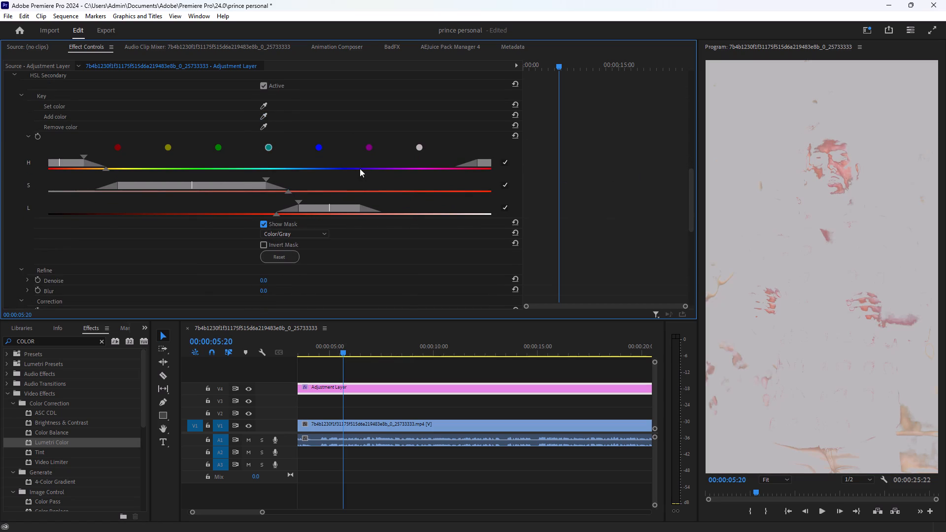
pyautogui.click(266, 115)
pyautogui.click(847, 166)
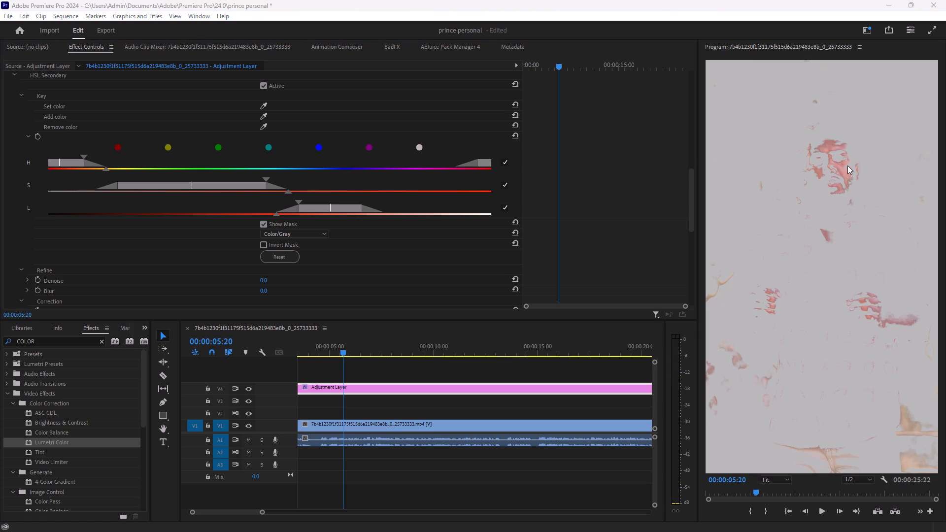
pyautogui.click(265, 118)
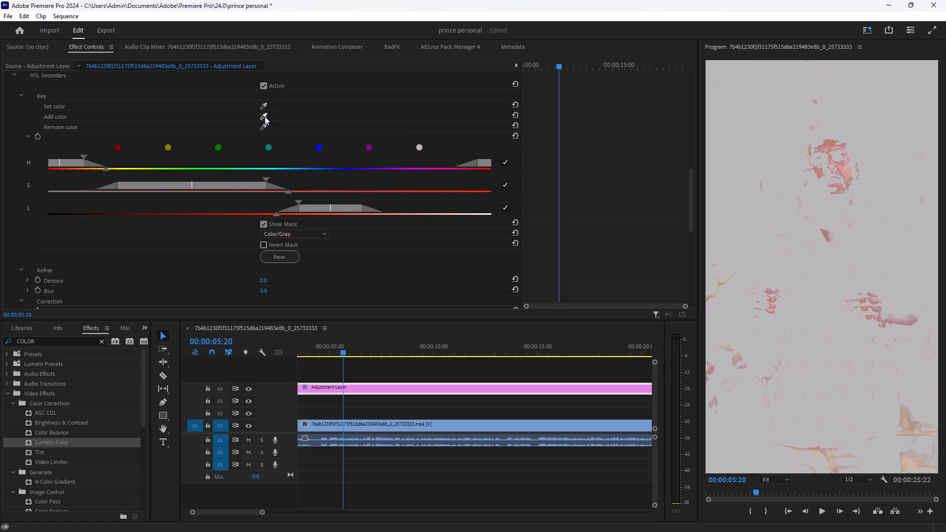
pyautogui.click(816, 146)
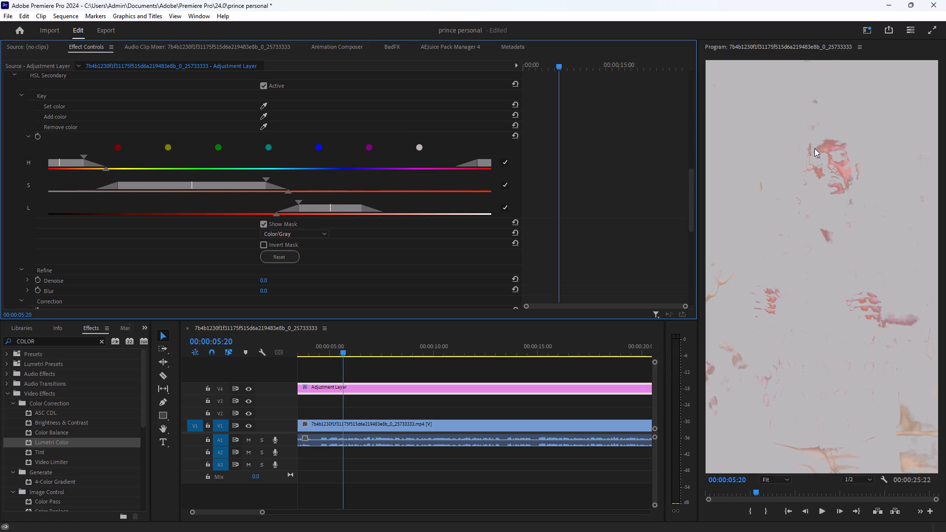
pyautogui.click(266, 114)
pyautogui.click(811, 178)
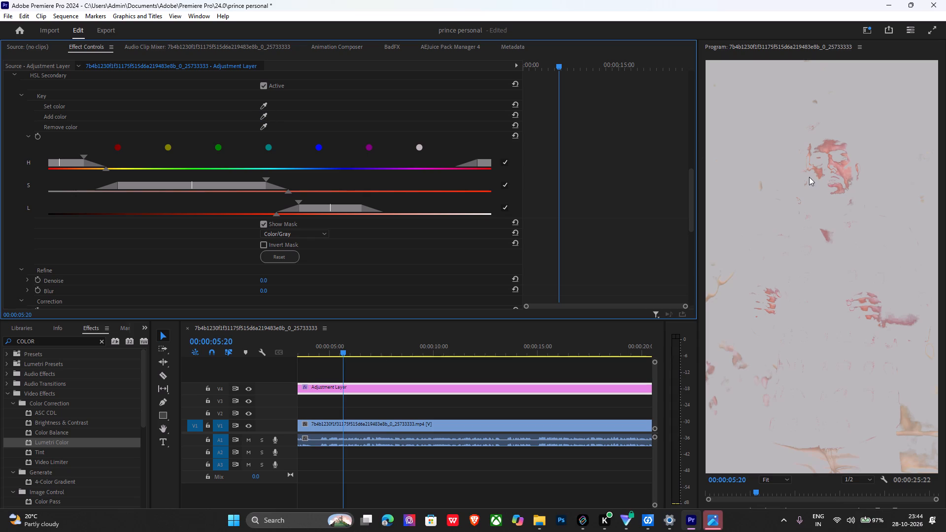
pyautogui.click(265, 113)
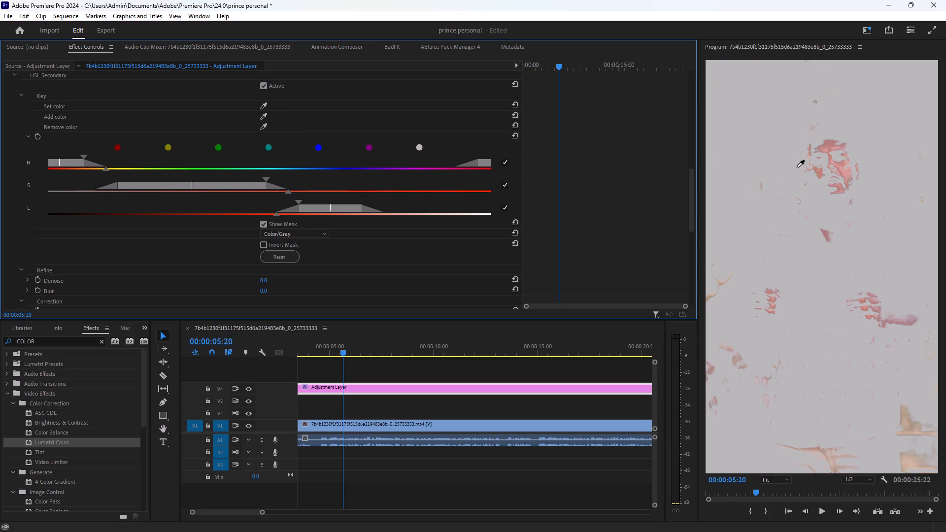
pyautogui.click(828, 170)
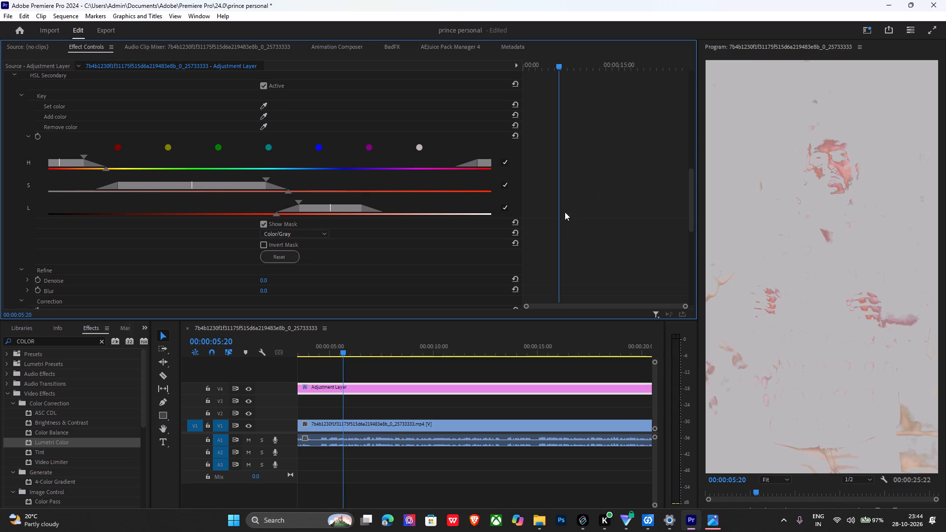
pyautogui.click(267, 117)
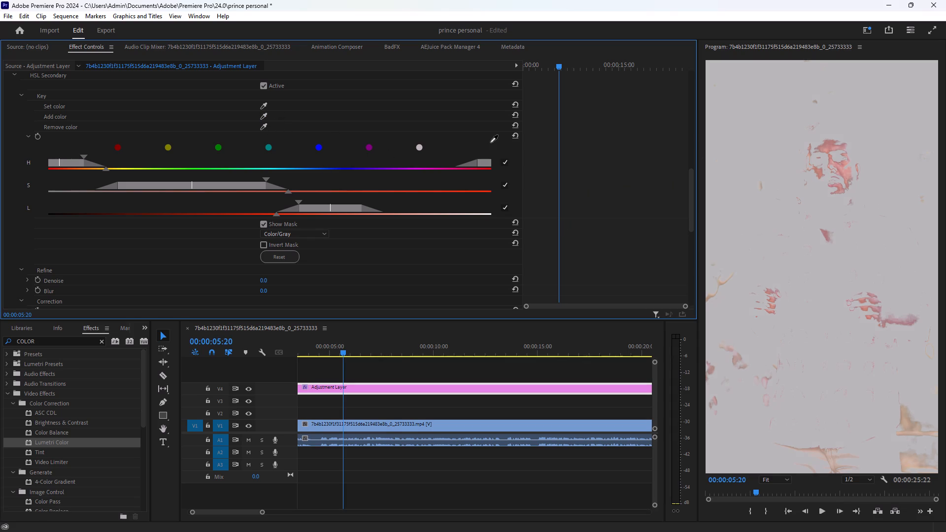
pyautogui.click(815, 145)
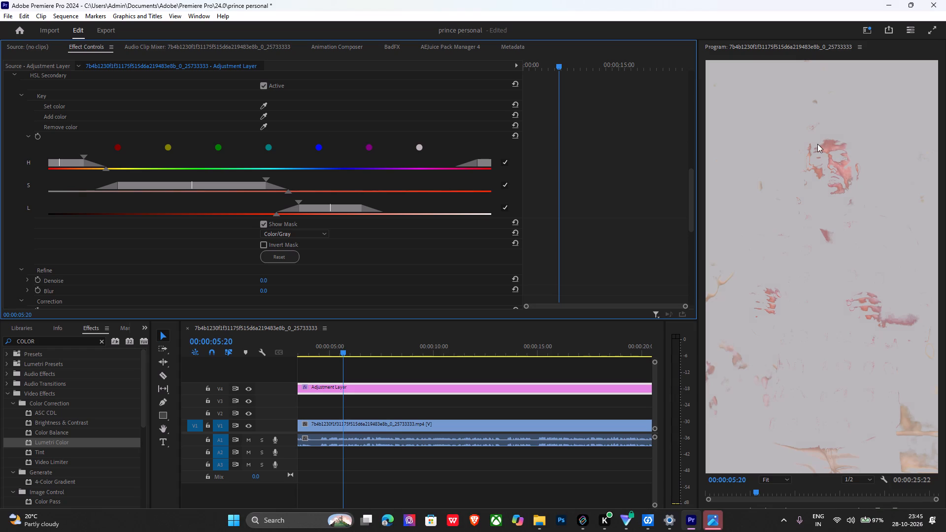
# Slightly widen the HSL key's saturation falloff and greatly widen its luminance range and falloff to cover the face, neck and hands.
pyautogui.moveTo(289, 190); pyautogui.dragTo(293, 185)
pyautogui.click(292, 184)
pyautogui.moveTo(276, 213); pyautogui.dragTo(190, 208)
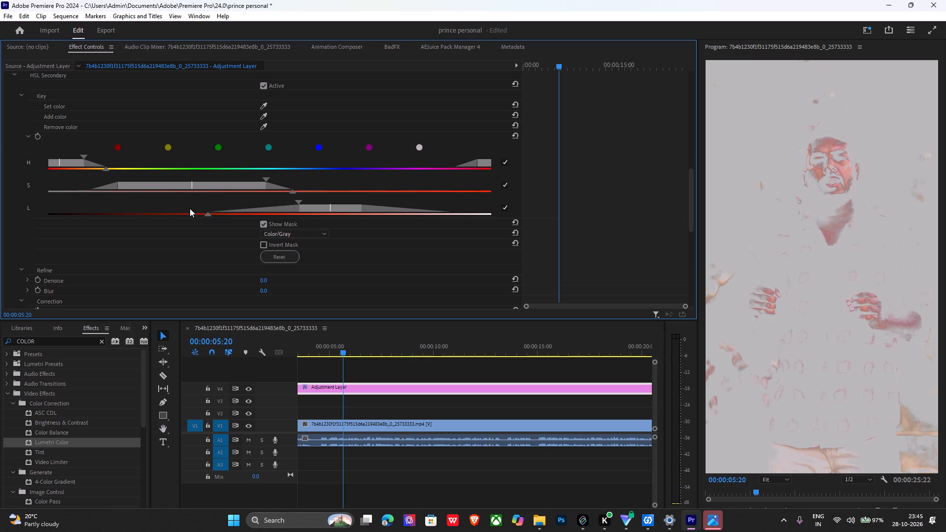
pyautogui.moveTo(190, 208); pyautogui.dragTo(111, 204)
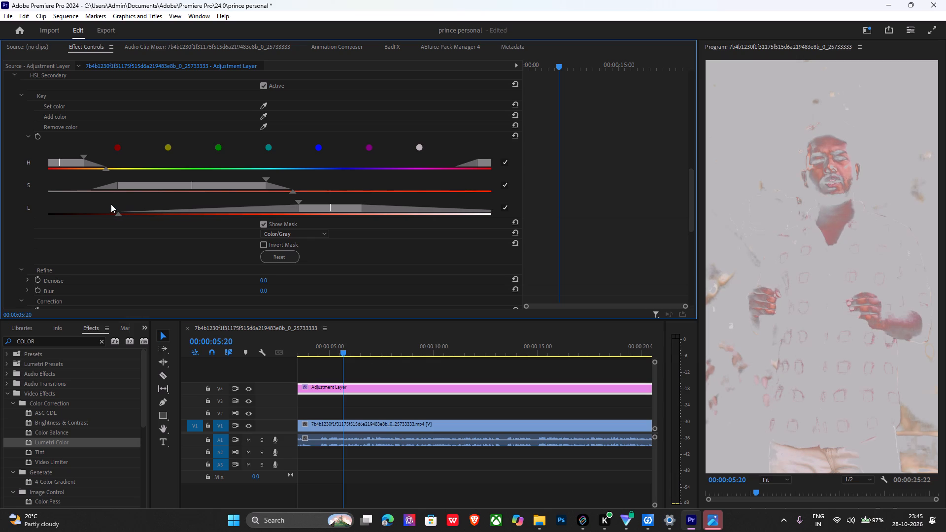
pyautogui.moveTo(111, 204); pyautogui.dragTo(101, 201)
pyautogui.moveTo(297, 200); pyautogui.dragTo(269, 196)
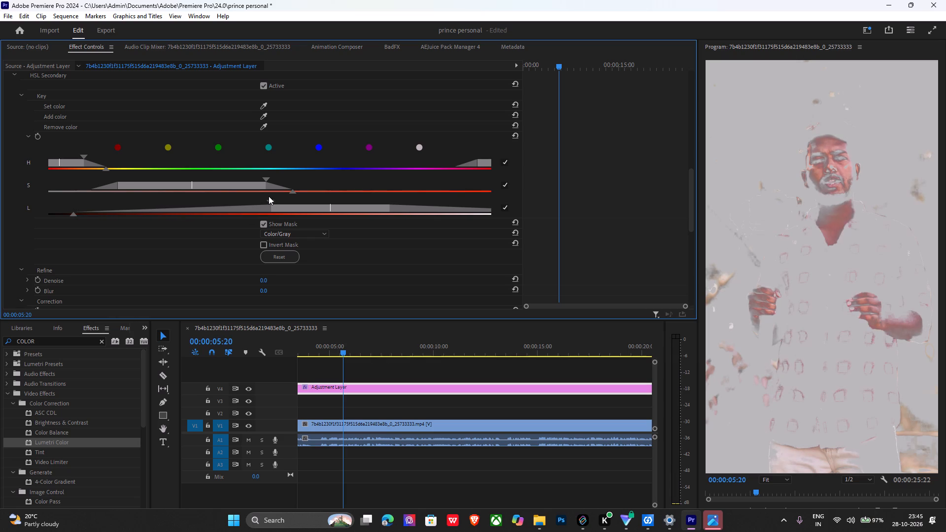
pyautogui.moveTo(269, 196); pyautogui.dragTo(208, 194)
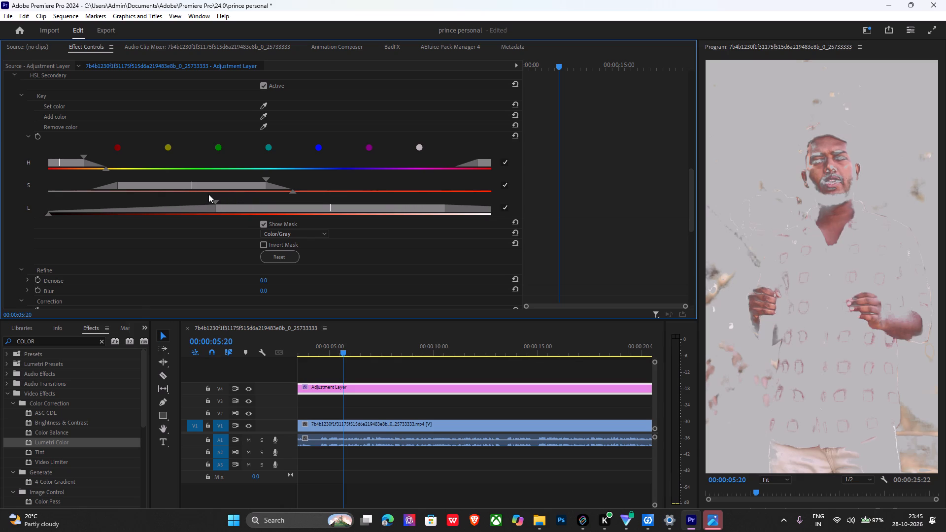
pyautogui.moveTo(208, 194); pyautogui.dragTo(202, 198)
# Widen the HSL key's saturation range to include more of the skin, and turn off the mask display.
pyautogui.moveTo(266, 181); pyautogui.dragTo(275, 181)
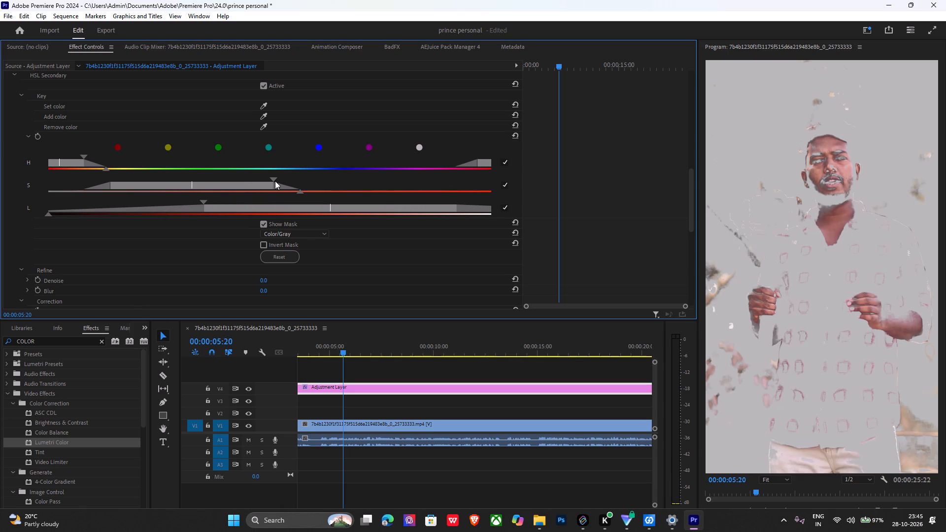
pyautogui.moveTo(275, 181); pyautogui.dragTo(299, 181)
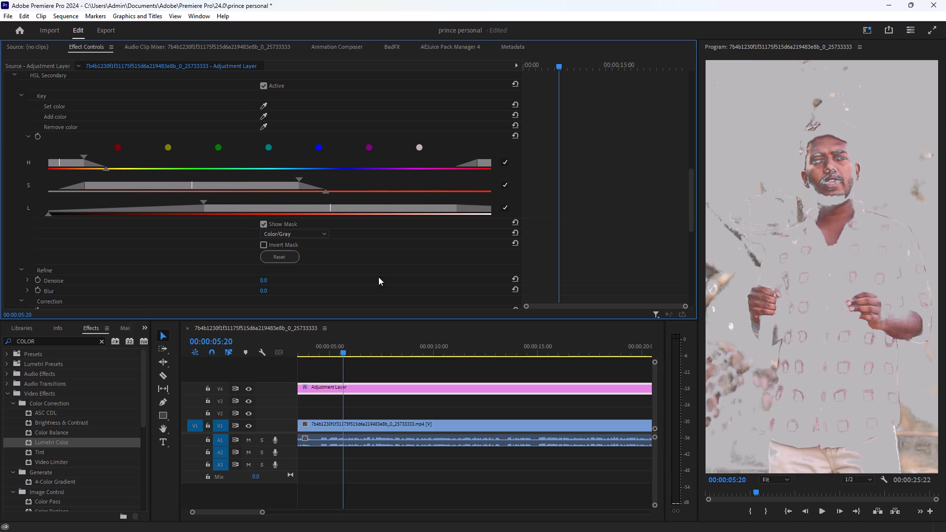
pyautogui.click(265, 222)
# Set the Temperature in the HSL Secondary Correction settings to 12.
pyautogui.scroll(-16, 253, 244)
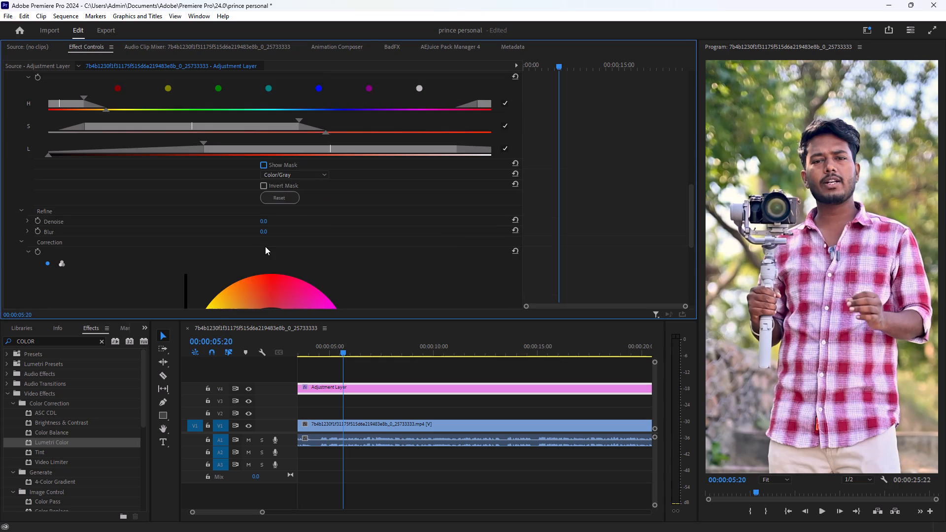
pyautogui.scroll(-4, 265, 246)
pyautogui.scroll(-5, 288, 202)
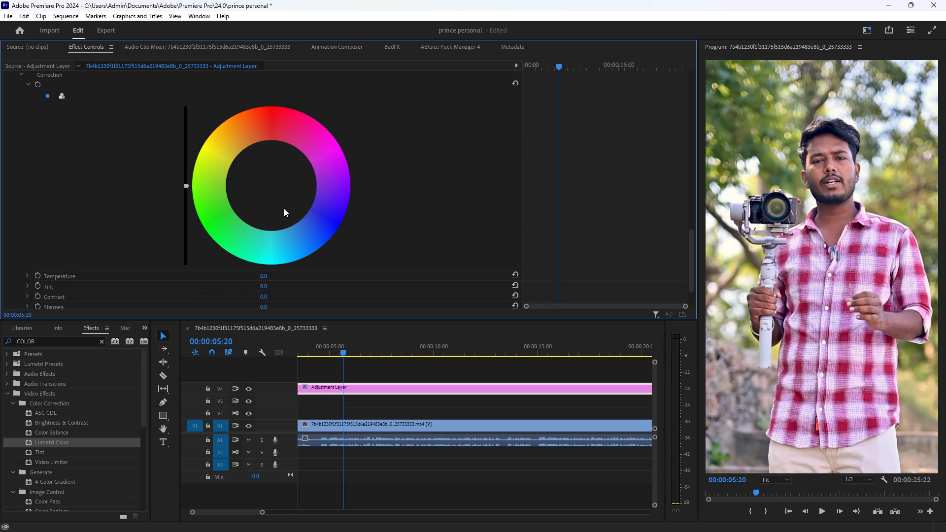
pyautogui.moveTo(266, 255); pyautogui.dragTo(275, 255)
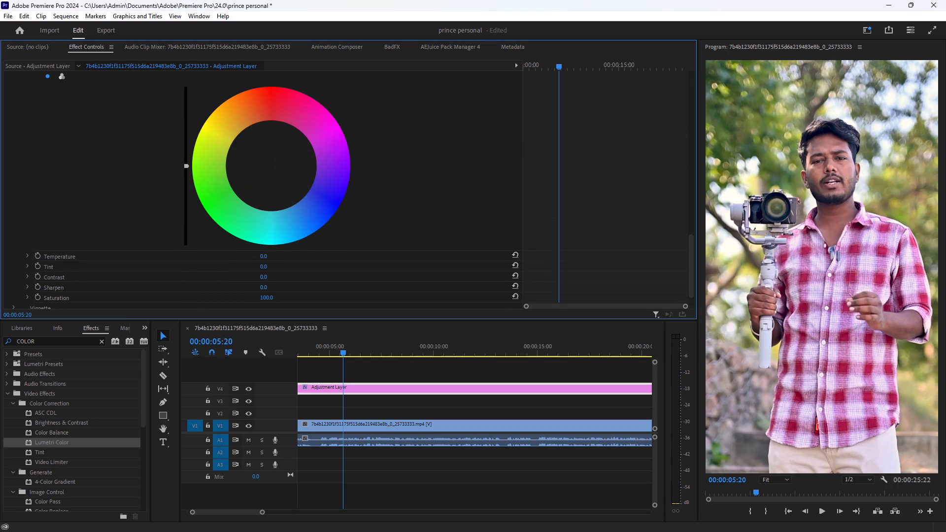
pyautogui.moveTo(275, 255); pyautogui.dragTo(266, 250)
pyautogui.moveTo(266, 250); pyautogui.dragTo(270, 250)
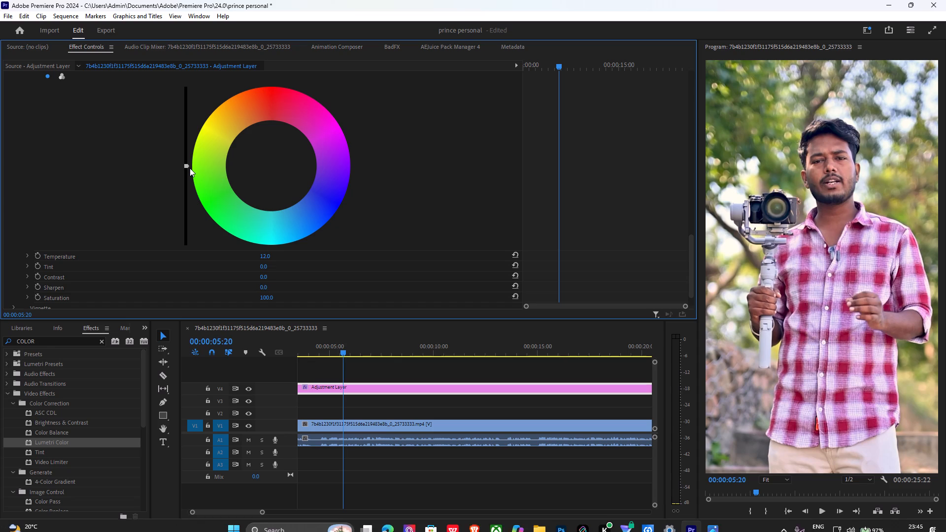
# Raise the brightness slider beside the HSL Secondary Correction color wheel to about a quarter of the way down from its top.
pyautogui.moveTo(187, 165); pyautogui.dragTo(188, 140)
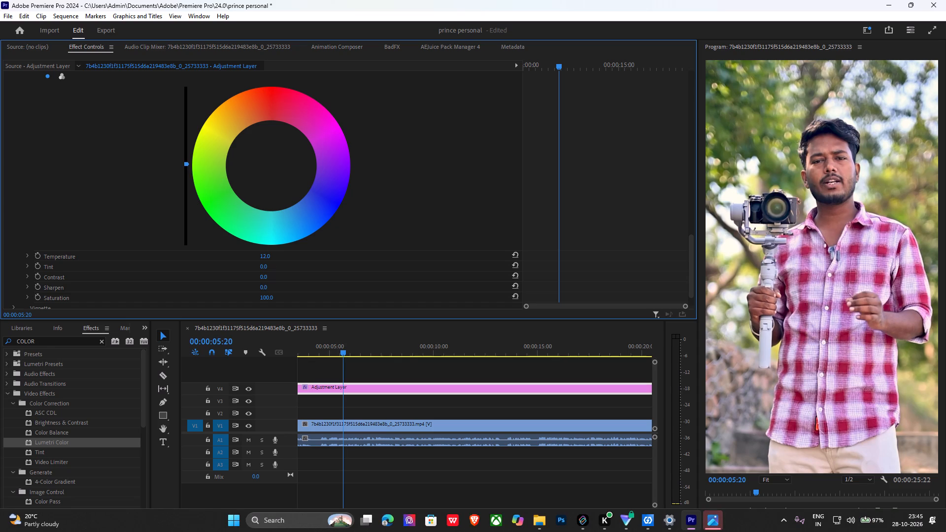
pyautogui.moveTo(188, 140); pyautogui.dragTo(201, 93)
pyautogui.moveTo(201, 93); pyautogui.dragTo(231, 14)
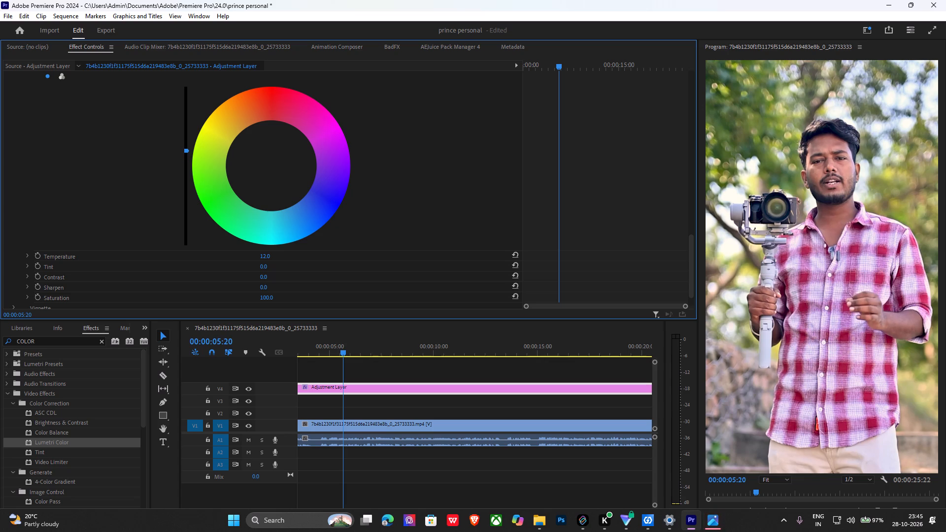
pyautogui.moveTo(231, 14); pyautogui.dragTo(213, 103)
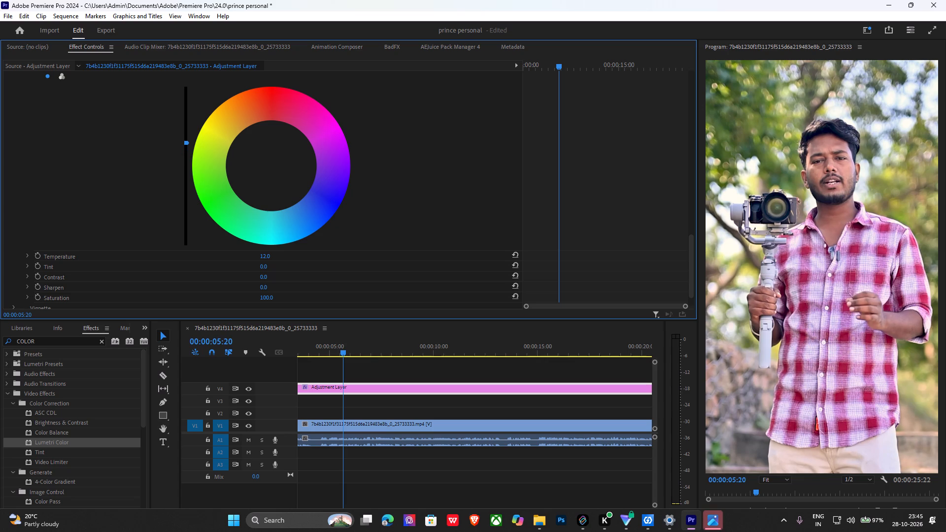
pyautogui.moveTo(213, 103); pyautogui.dragTo(229, 44)
pyautogui.moveTo(229, 44); pyautogui.dragTo(194, 119)
pyautogui.moveTo(194, 119); pyautogui.dragTo(194, 112)
# Shift the HSL Secondary Correction color wheel slightly from its centre toward orange-red to warm the skin tones.
pyautogui.moveTo(271, 166); pyautogui.dragTo(268, 158)
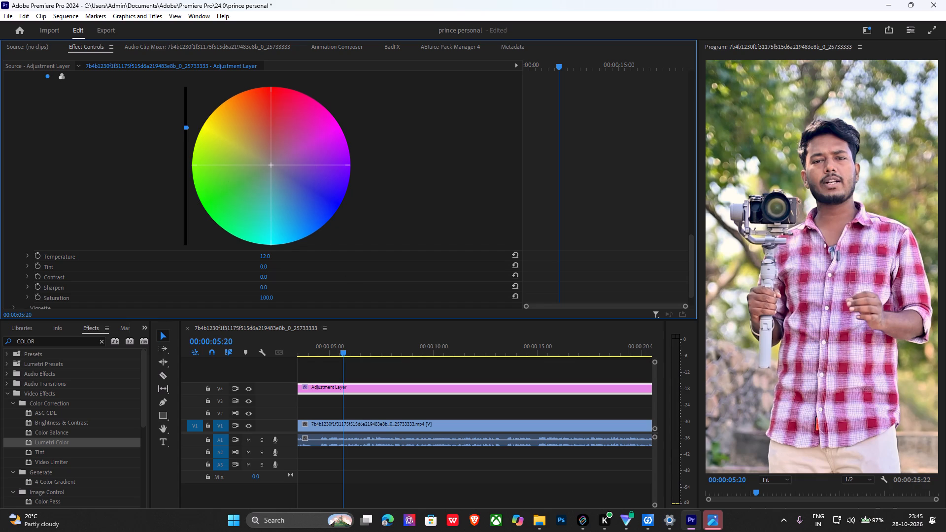
pyautogui.moveTo(268, 158); pyautogui.dragTo(250, 124)
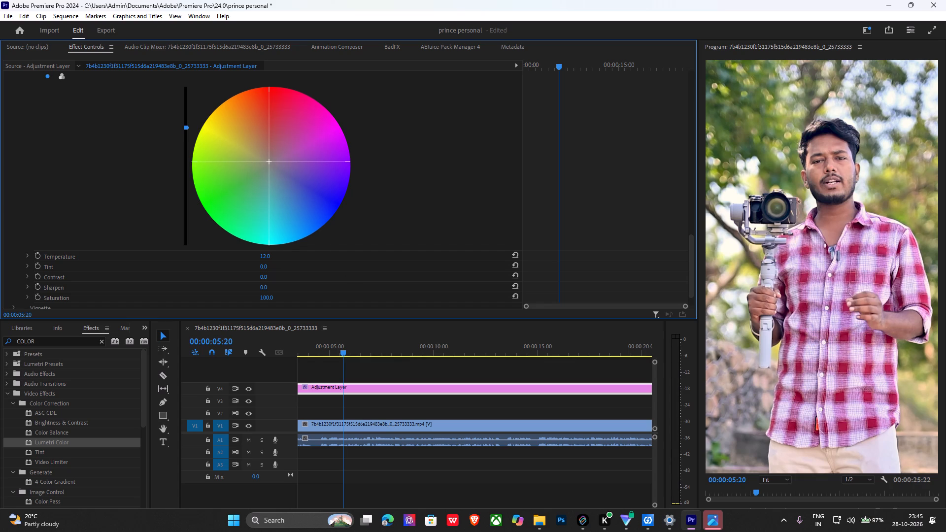
pyautogui.moveTo(250, 124); pyautogui.dragTo(209, 77)
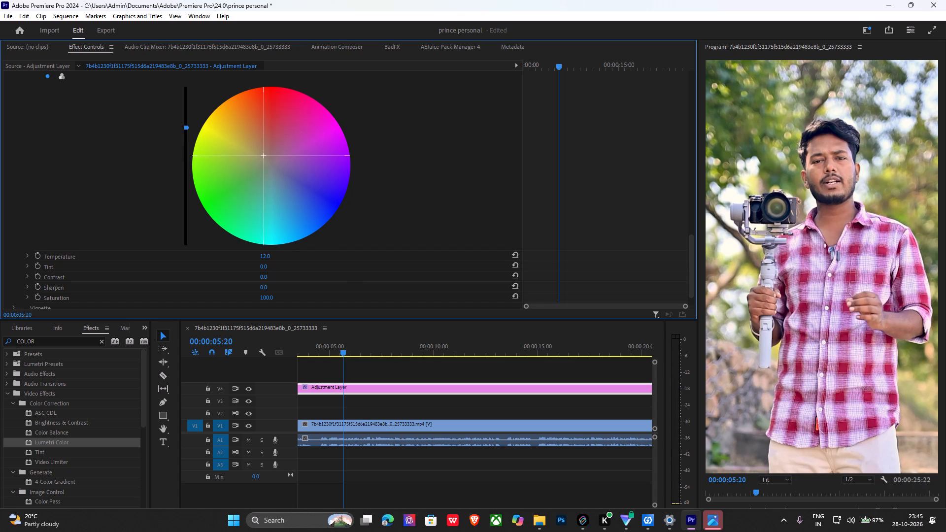
pyautogui.moveTo(209, 77); pyautogui.dragTo(217, 64)
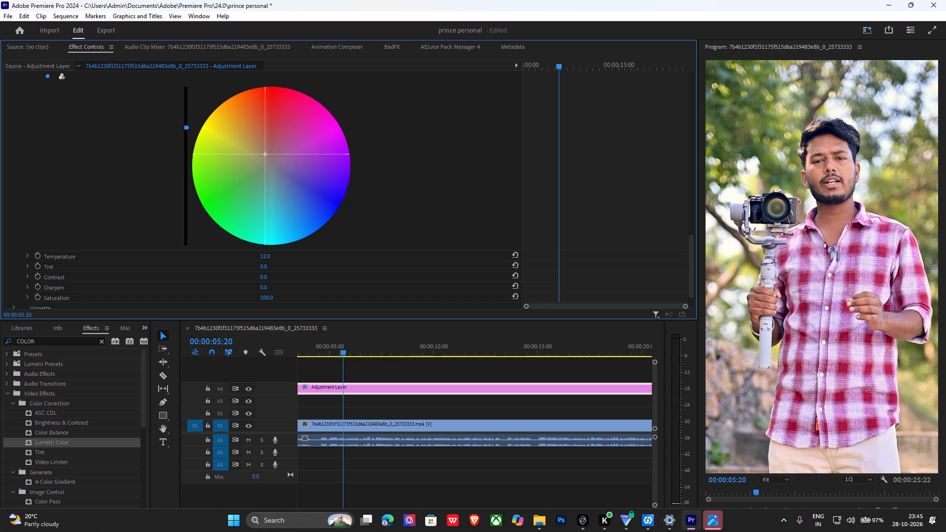
pyautogui.moveTo(217, 64); pyautogui.dragTo(216, 57)
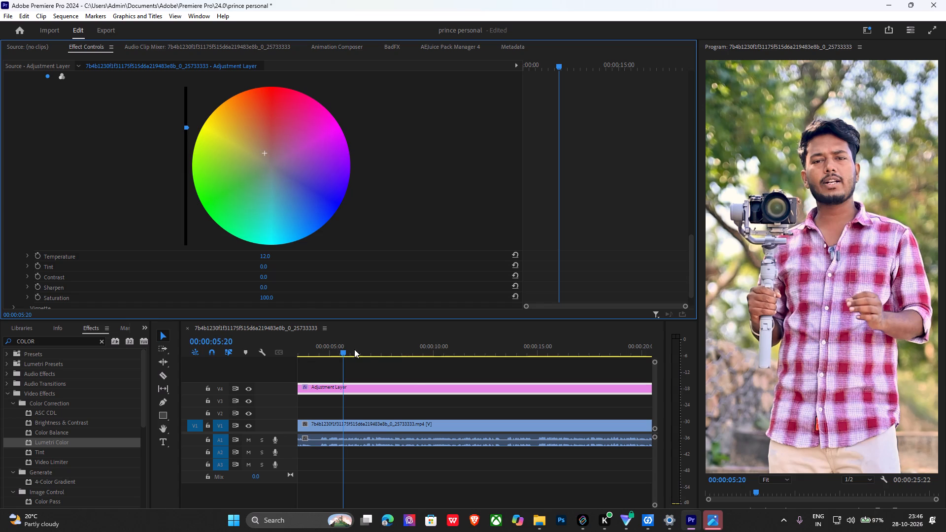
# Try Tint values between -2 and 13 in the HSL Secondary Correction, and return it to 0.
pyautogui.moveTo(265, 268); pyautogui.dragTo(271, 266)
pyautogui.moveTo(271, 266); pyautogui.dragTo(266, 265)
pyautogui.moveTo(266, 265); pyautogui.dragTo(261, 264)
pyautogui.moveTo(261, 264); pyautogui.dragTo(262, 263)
# Set Sharpen in the HSL Secondary Correction to 18.
pyautogui.moveTo(267, 287); pyautogui.dragTo(270, 286)
pyautogui.moveTo(270, 286); pyautogui.dragTo(275, 283)
# Refine the HSL Secondary key with Blur at 6 and Denoise at 66.
pyautogui.scroll(9, 292, 265)
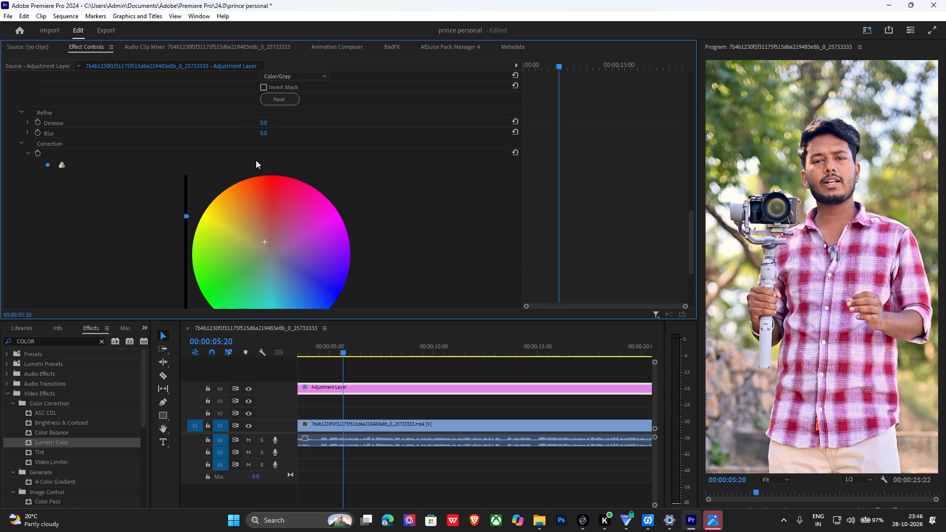
pyautogui.moveTo(268, 132); pyautogui.dragTo(270, 132)
pyautogui.moveTo(270, 132); pyautogui.dragTo(302, 134)
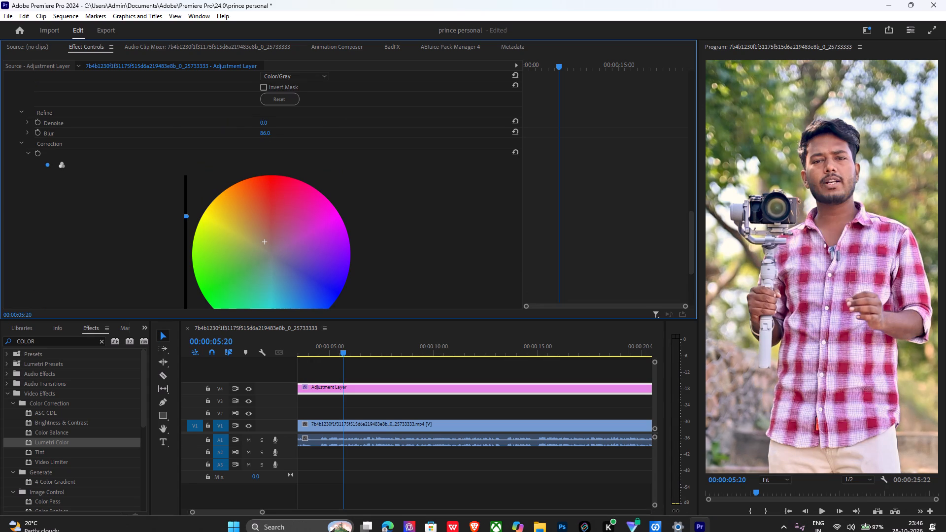
pyautogui.moveTo(302, 134); pyautogui.dragTo(252, 143)
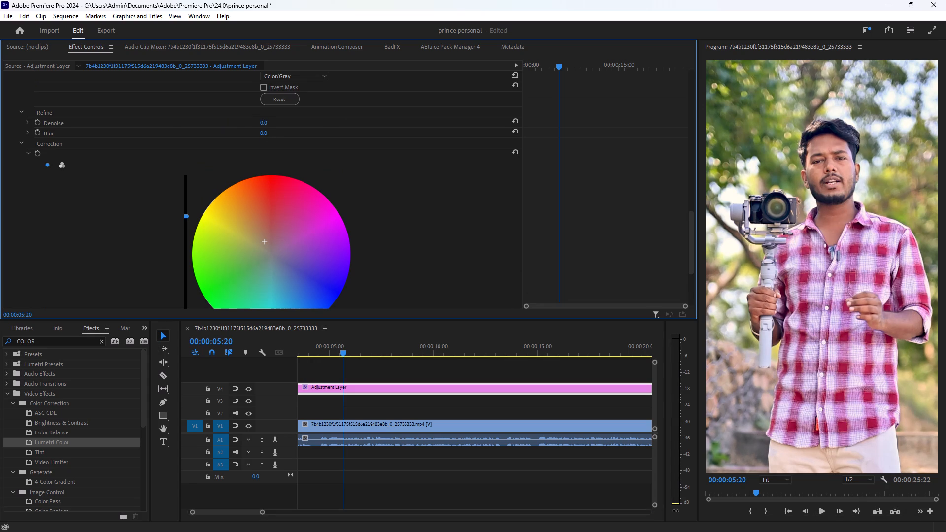
pyautogui.moveTo(252, 143); pyautogui.dragTo(255, 146)
pyautogui.moveTo(267, 122); pyautogui.dragTo(278, 121)
pyautogui.moveTo(278, 121); pyautogui.dragTo(299, 120)
# Scrub around 5 to 7 seconds and toggle the V4 adjustment layer track's visibility to compare the footage with and without the grade.
pyautogui.moveTo(344, 353); pyautogui.dragTo(367, 345)
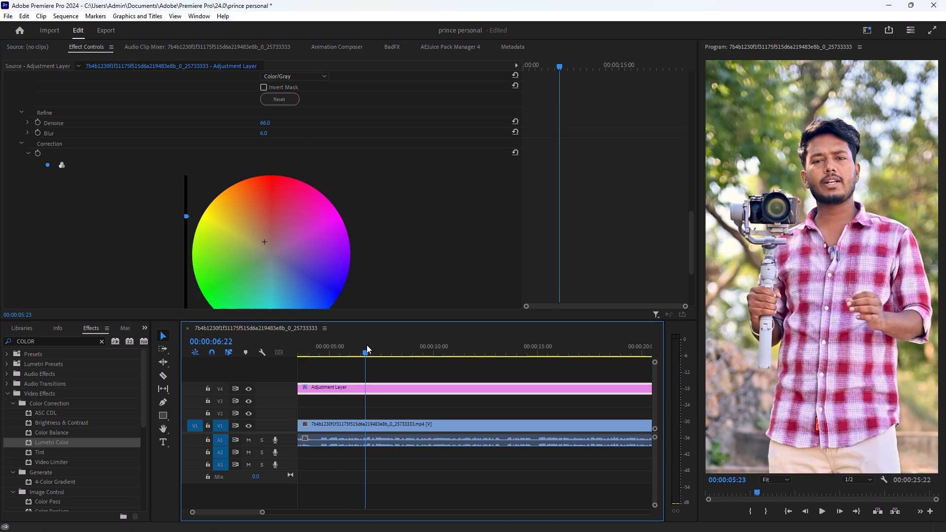
pyautogui.moveTo(367, 345); pyautogui.dragTo(345, 338)
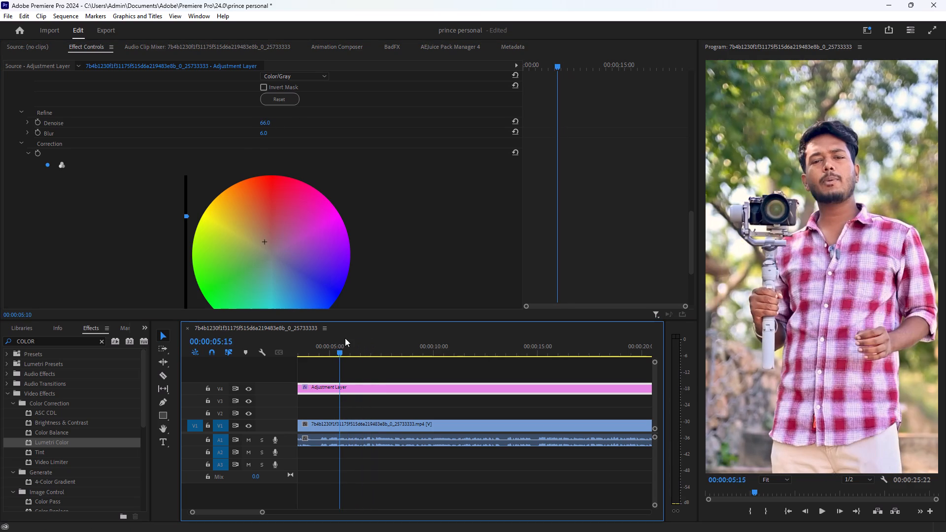
pyautogui.moveTo(345, 338); pyautogui.dragTo(371, 338)
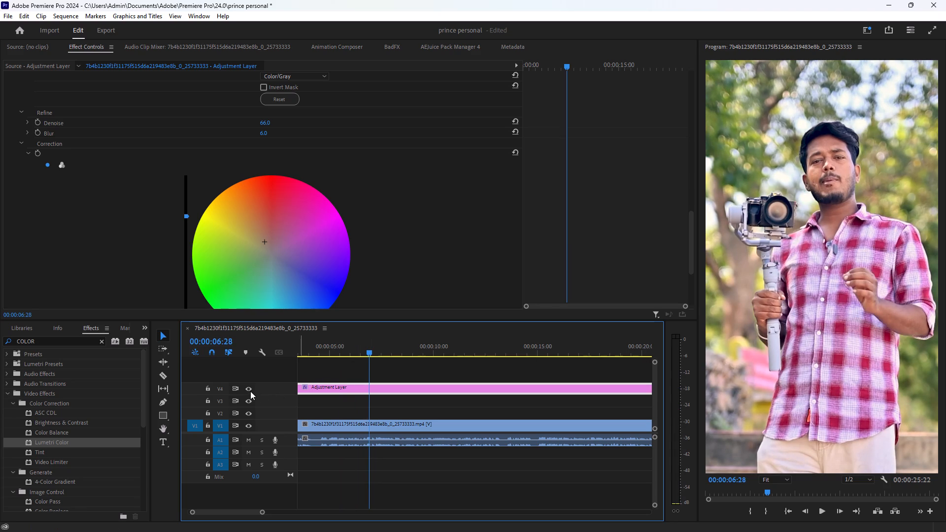
pyautogui.click(250, 388)
pyautogui.click(250, 387)
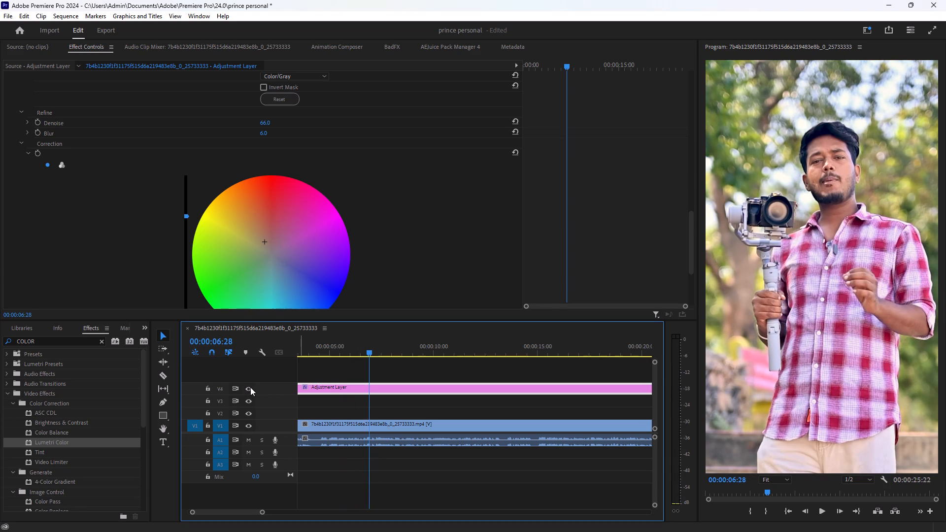
pyautogui.click(250, 387)
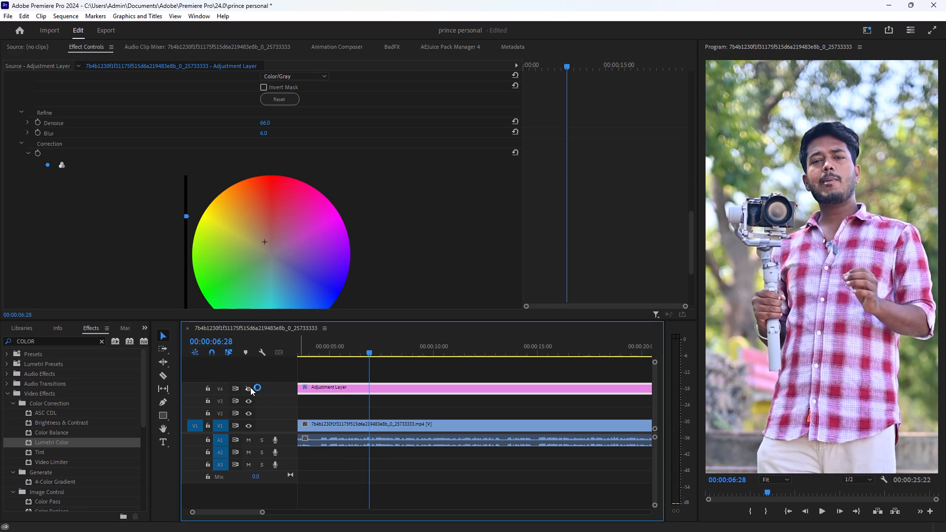
pyautogui.click(250, 387)
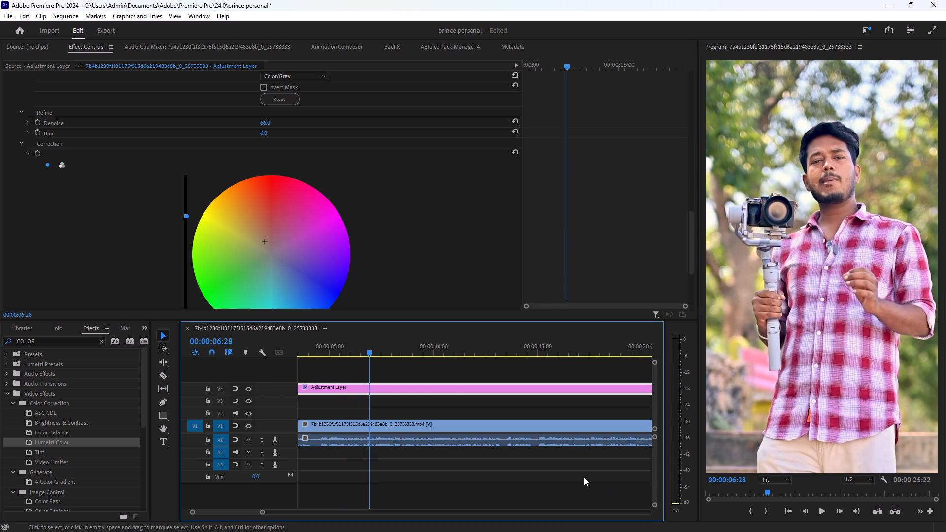
# Play back the graded video from around 00:00:03:20 and again from the beginning to review the skin-tone correction in motion.
pyautogui.moveTo(366, 350); pyautogui.dragTo(331, 349)
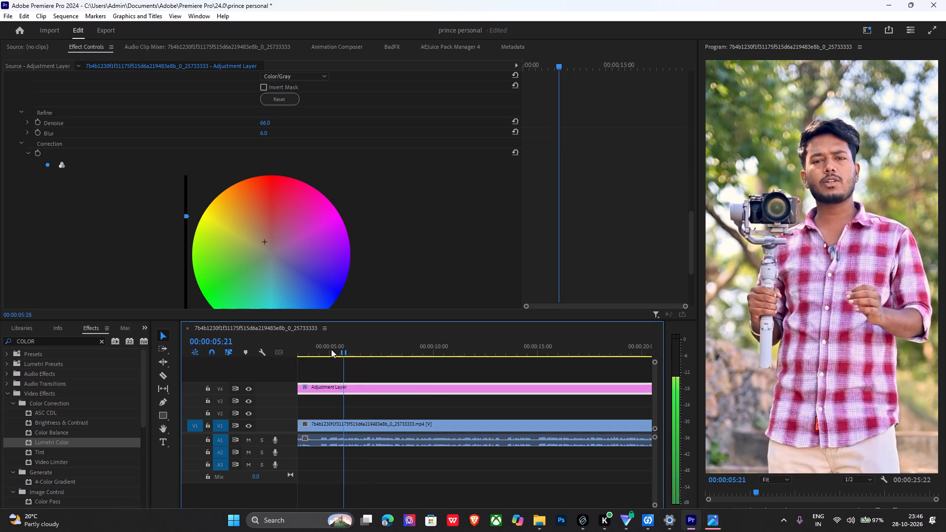
pyautogui.moveTo(331, 349); pyautogui.dragTo(299, 344)
pyautogui.press('space')
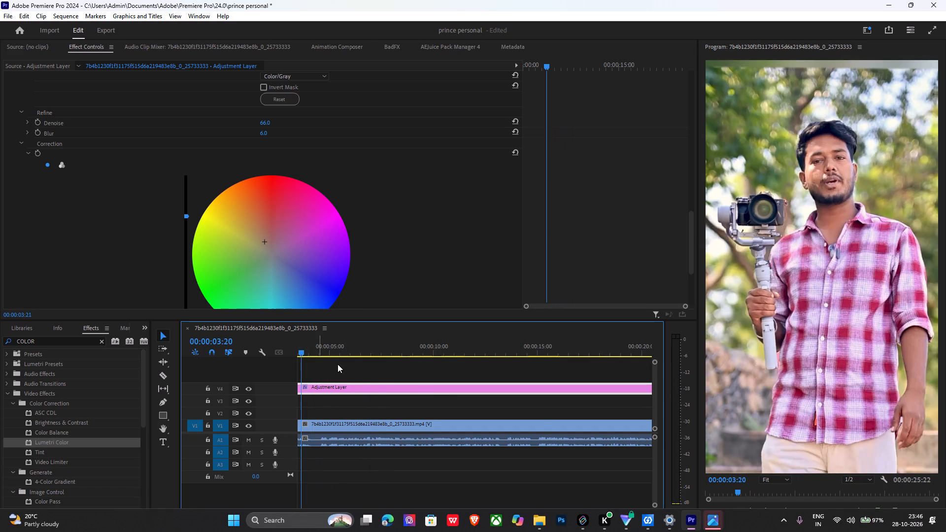
pyautogui.press('space')
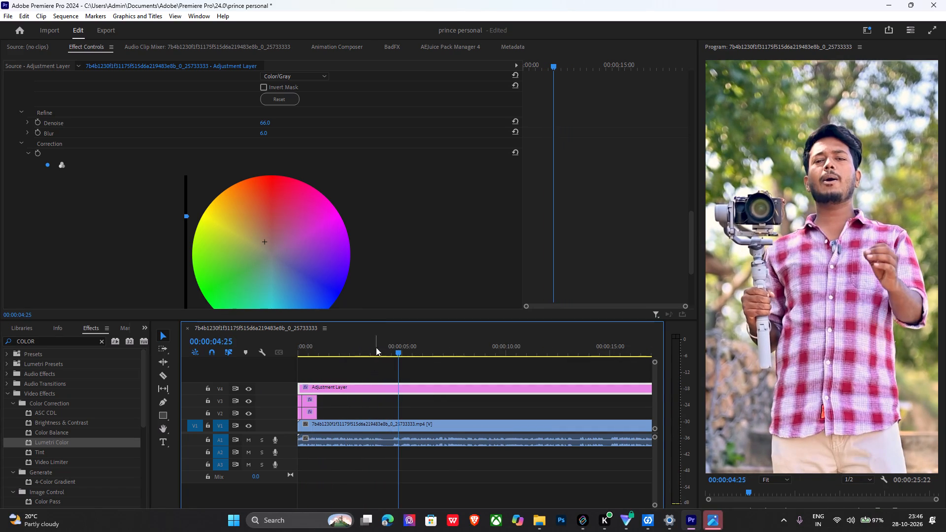
pyautogui.moveTo(398, 350); pyautogui.dragTo(211, 366)
pyautogui.press('space')
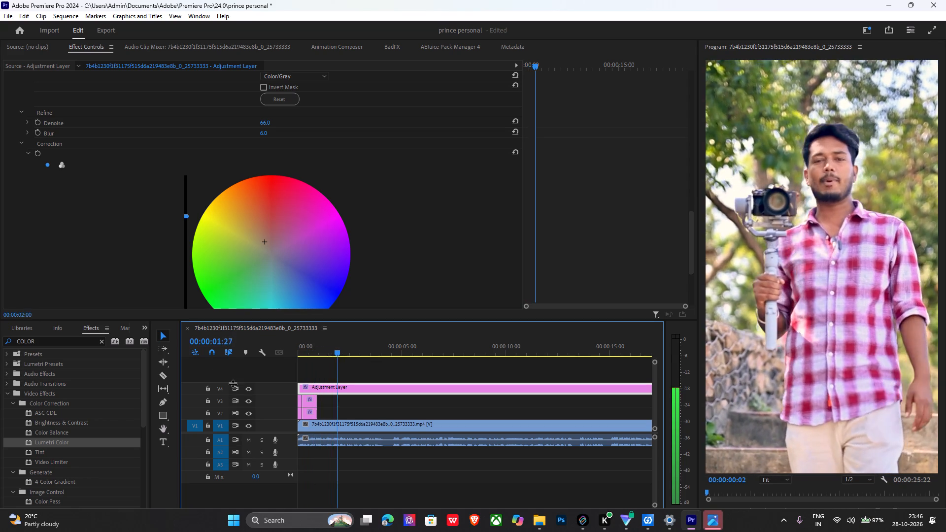
pyautogui.press('space')
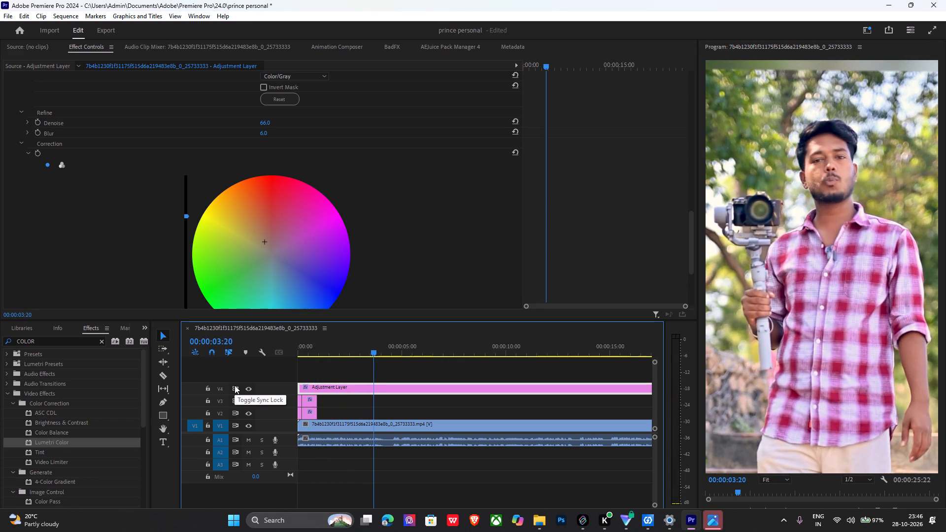
pyautogui.press('space')
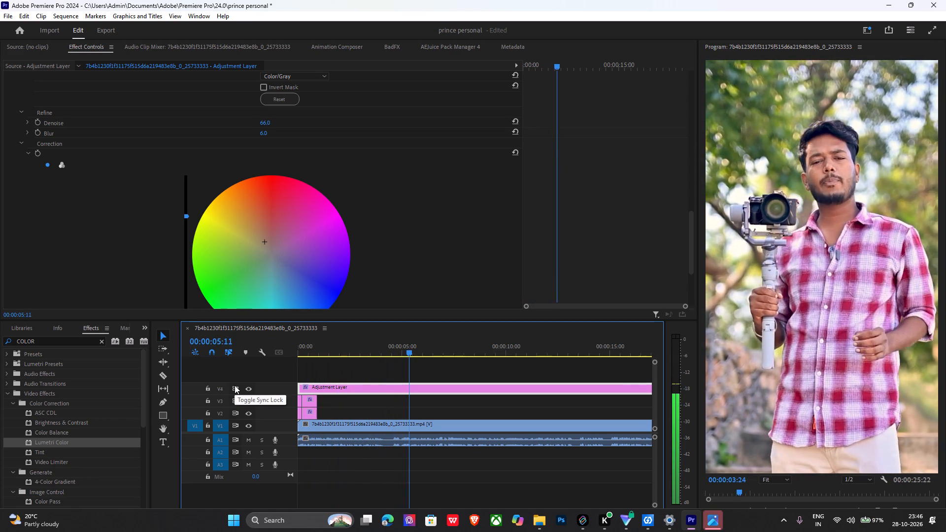
pyautogui.press('space')
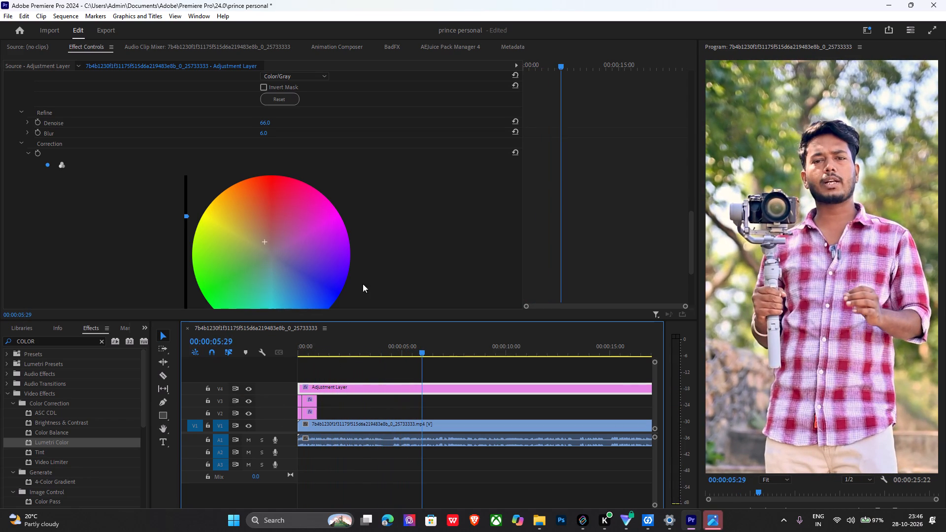
# Set Shadows to -16 in the Light settings of the adjustment layer's Lumetri Color basic correction.
pyautogui.scroll(-19, 387, 262)
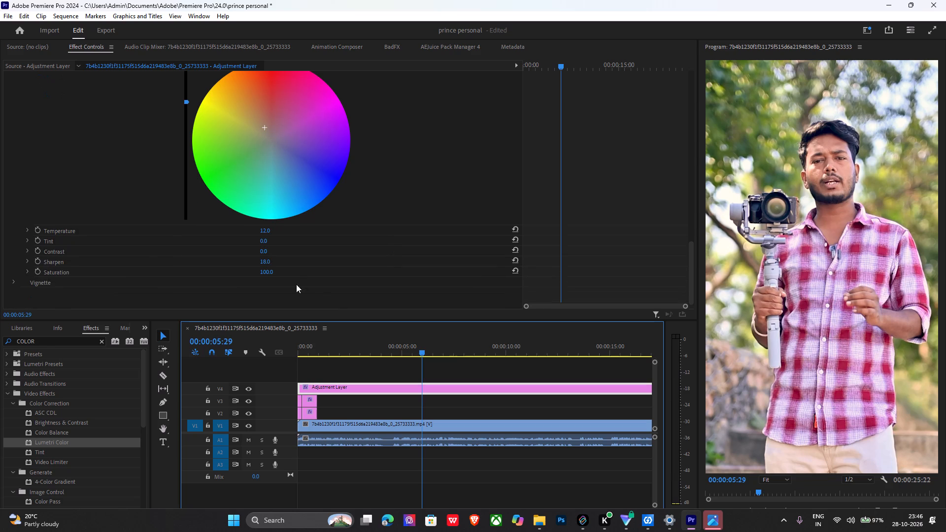
pyautogui.scroll(15, 393, 200)
pyautogui.scroll(5, 301, 151)
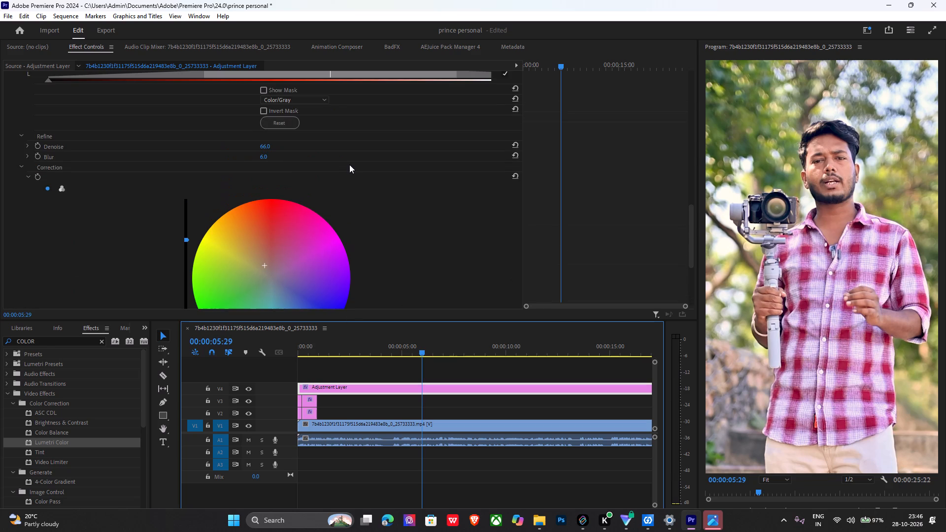
pyautogui.scroll(9, 316, 158)
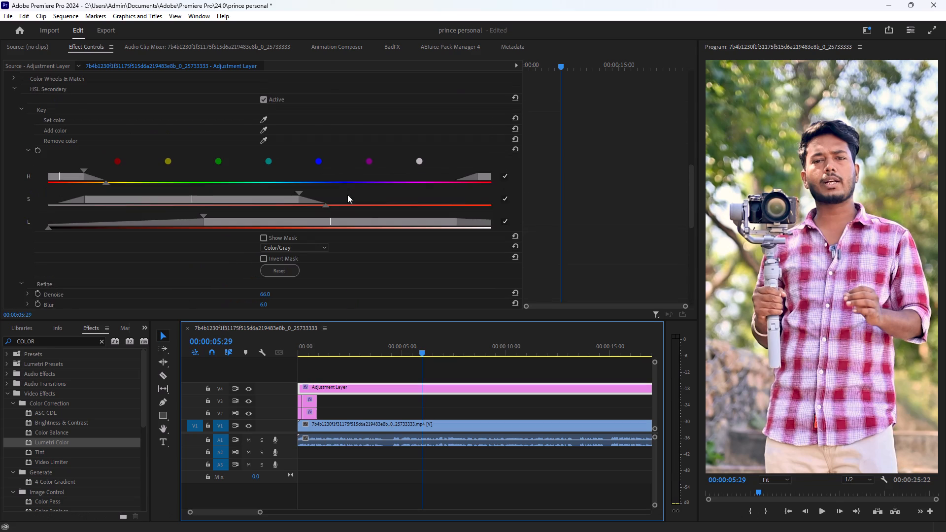
pyautogui.scroll(3, 366, 204)
pyautogui.scroll(11, 318, 193)
pyautogui.scroll(2, 263, 177)
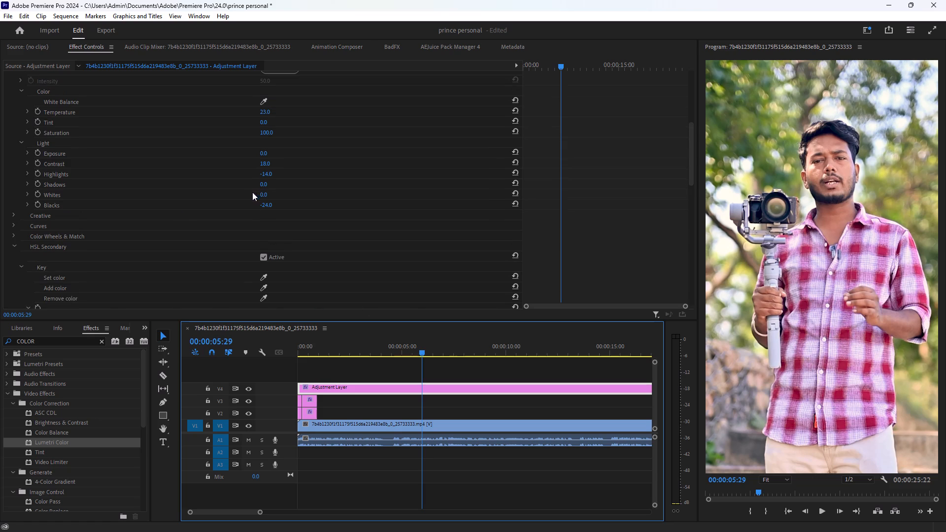
pyautogui.moveTo(263, 183); pyautogui.dragTo(267, 183)
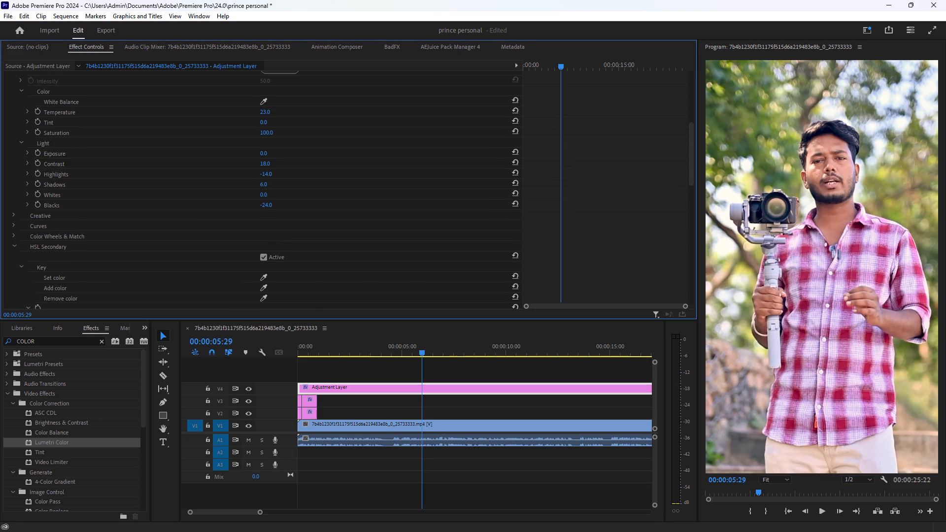
pyautogui.moveTo(267, 183); pyautogui.dragTo(254, 181)
# In Lumetri Color's Creative adjustments, set Faded Film to 11, Sharpen to 10 and Saturation to 94.
pyautogui.scroll(1, 166, 161)
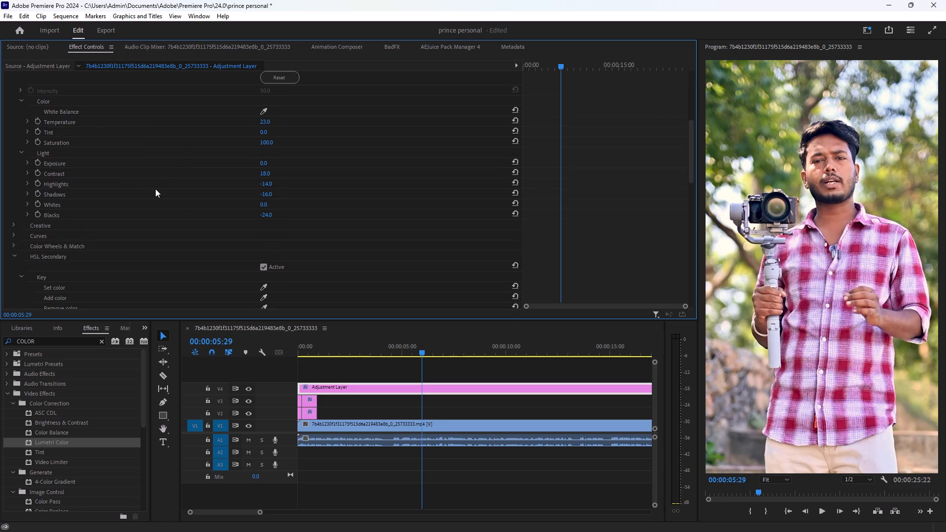
pyautogui.click(13, 223)
pyautogui.scroll(-4, 181, 234)
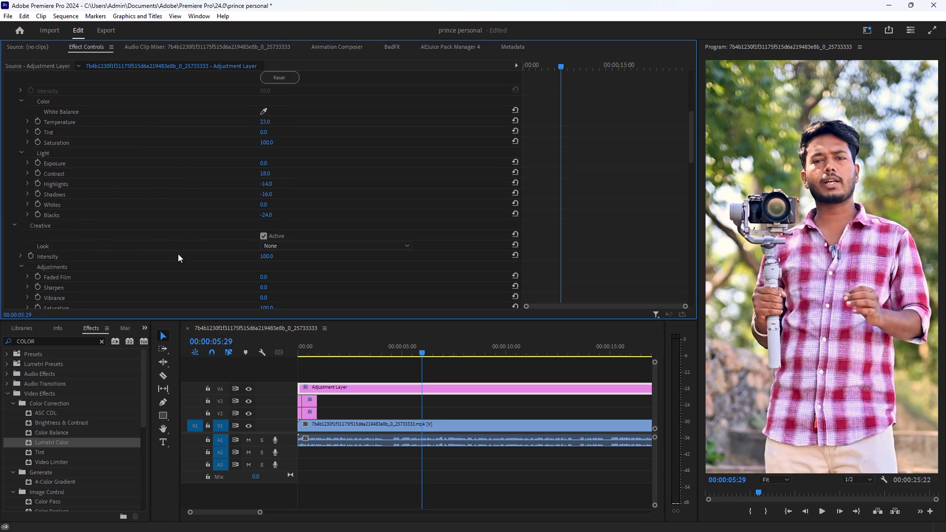
pyautogui.scroll(-2, 188, 260)
pyautogui.moveTo(262, 215); pyautogui.dragTo(263, 215)
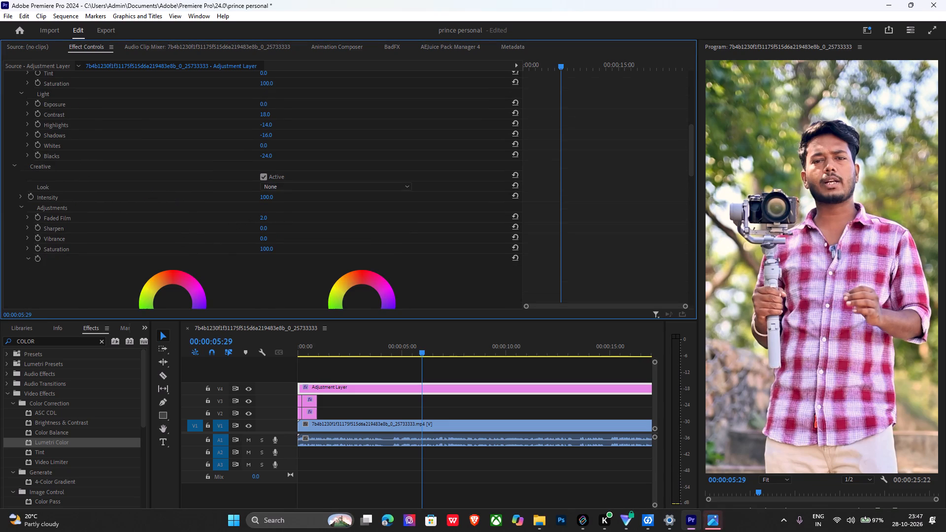
pyautogui.moveTo(263, 215); pyautogui.dragTo(267, 217)
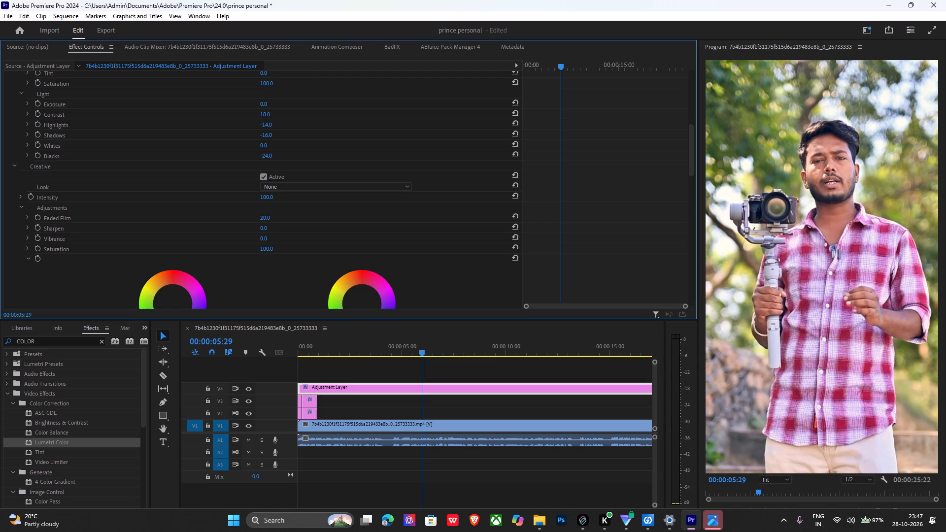
pyautogui.moveTo(267, 217); pyautogui.dragTo(270, 218)
pyautogui.moveTo(270, 218); pyautogui.dragTo(266, 218)
pyautogui.moveTo(268, 231); pyautogui.dragTo(273, 231)
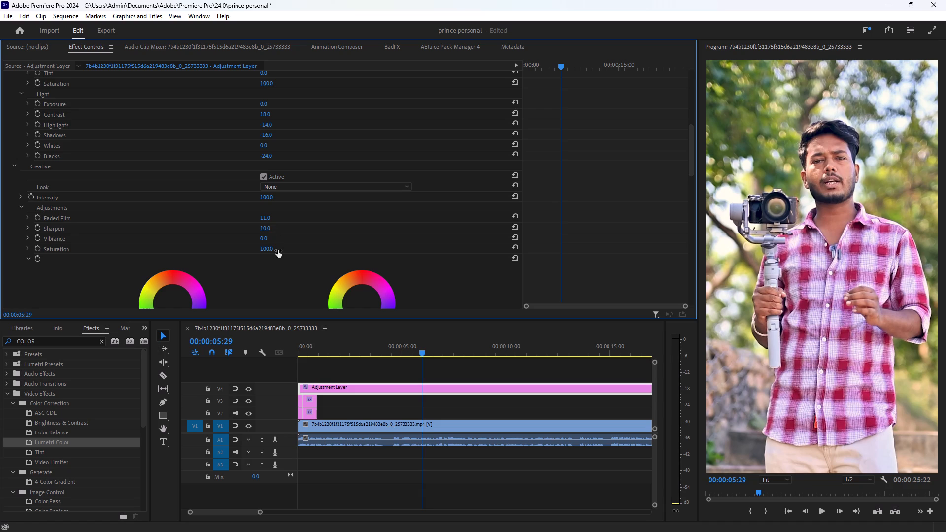
pyautogui.click(268, 249)
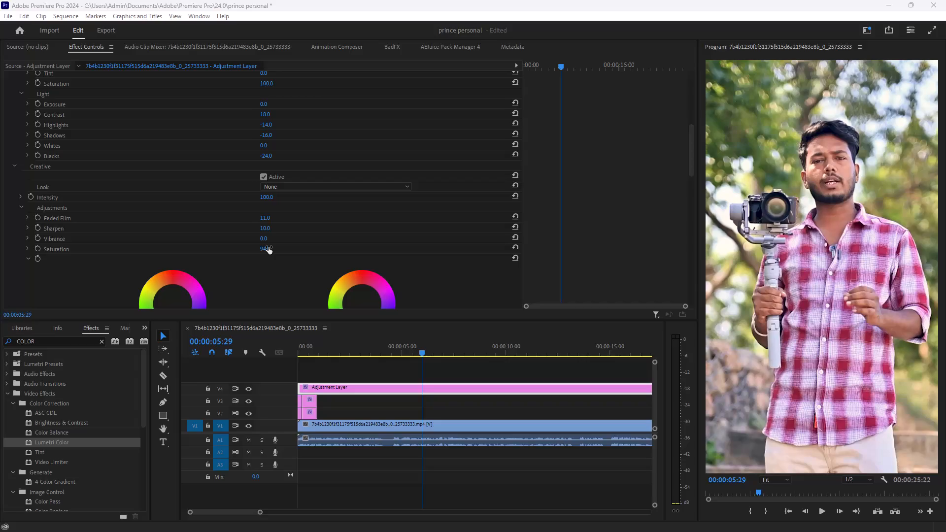
# Dismiss the iPhone photo import prompt and shift the Creative Shadow Tint slightly from neutral towards cyan.
pyautogui.scroll(-9, 299, 251)
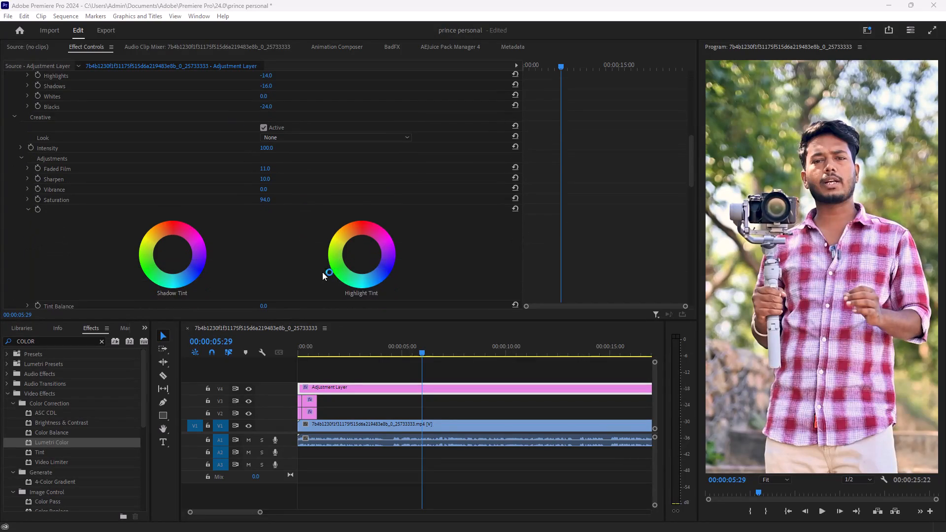
pyautogui.scroll(-4, 319, 254)
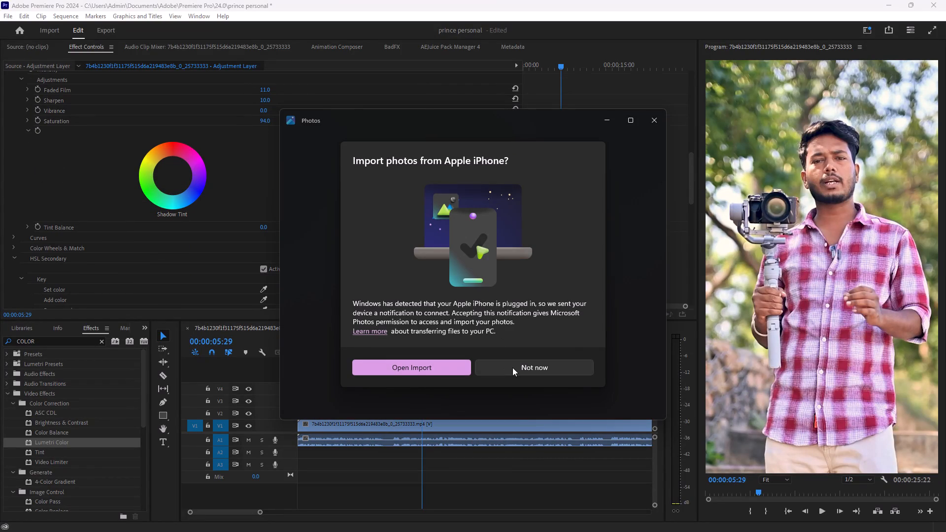
pyautogui.click(514, 367)
pyautogui.click(170, 174)
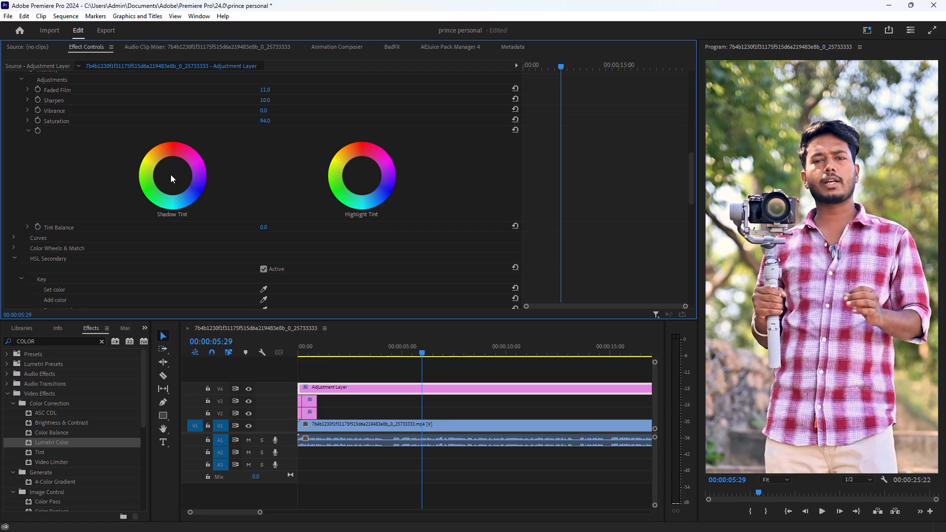
pyautogui.click(175, 175)
pyautogui.click(167, 178)
pyautogui.moveTo(167, 178); pyautogui.dragTo(172, 178)
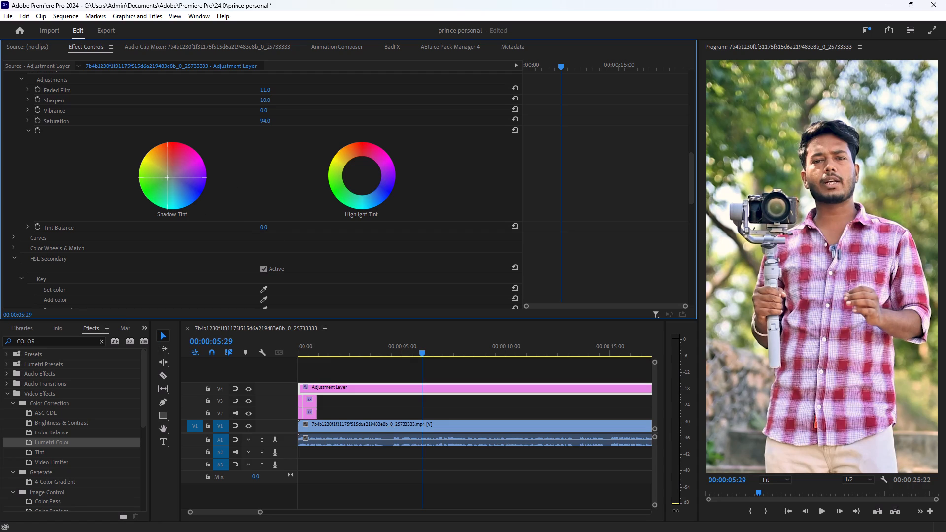
pyautogui.moveTo(172, 178); pyautogui.dragTo(221, 185)
pyautogui.moveTo(221, 185); pyautogui.dragTo(241, 165)
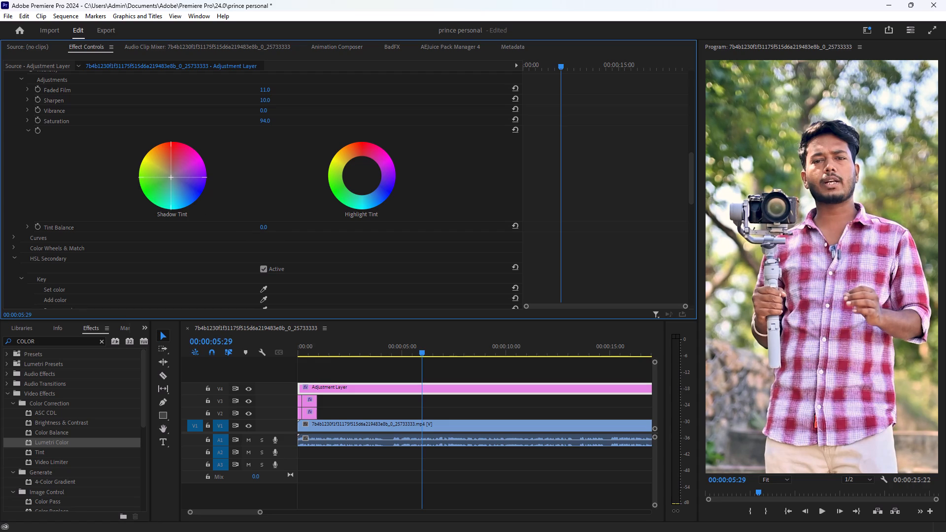
pyautogui.moveTo(241, 165); pyautogui.dragTo(309, 248)
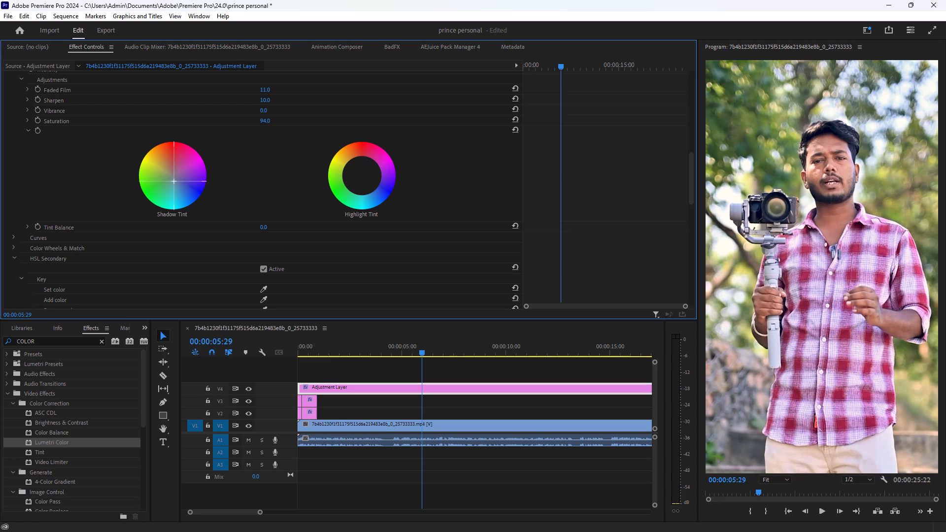
pyautogui.moveTo(309, 248); pyautogui.dragTo(268, 224)
# Shift the Creative Highlight Tint very slightly from neutral towards cyan-blue.
pyautogui.moveTo(363, 174); pyautogui.dragTo(362, 175)
pyautogui.moveTo(362, 175); pyautogui.dragTo(378, 204)
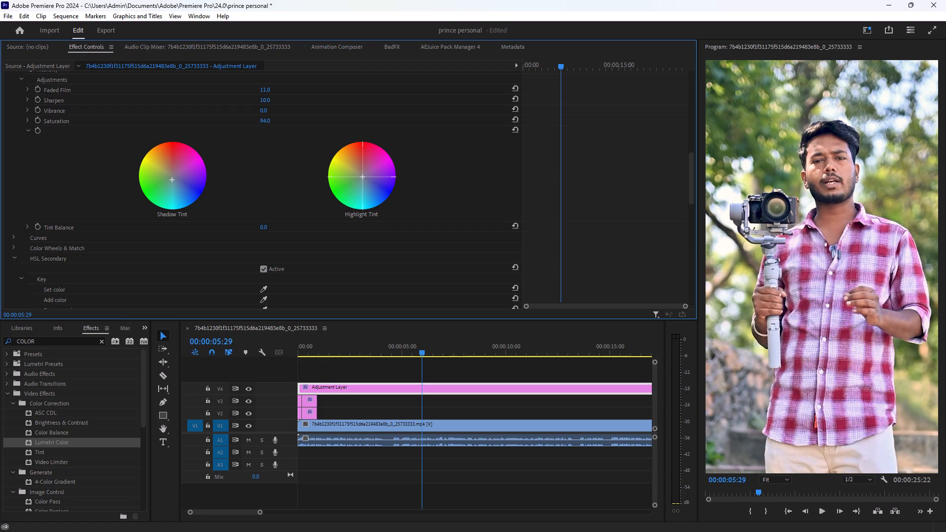
pyautogui.moveTo(378, 204); pyautogui.dragTo(382, 211)
# Collapse the HSL Secondary section of the adjustment layer's Lumetri Color effect.
pyautogui.scroll(-5, 260, 263)
pyautogui.scroll(-3, 219, 238)
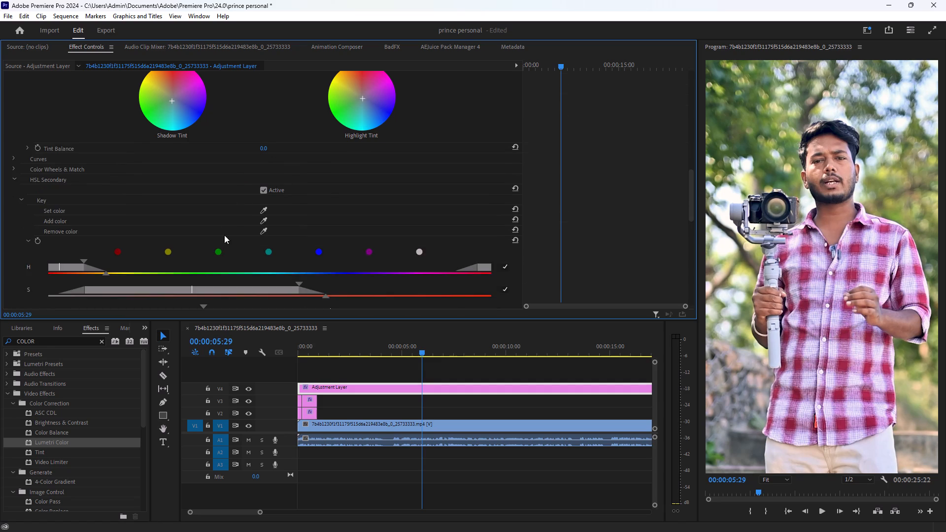
pyautogui.scroll(-5, 232, 226)
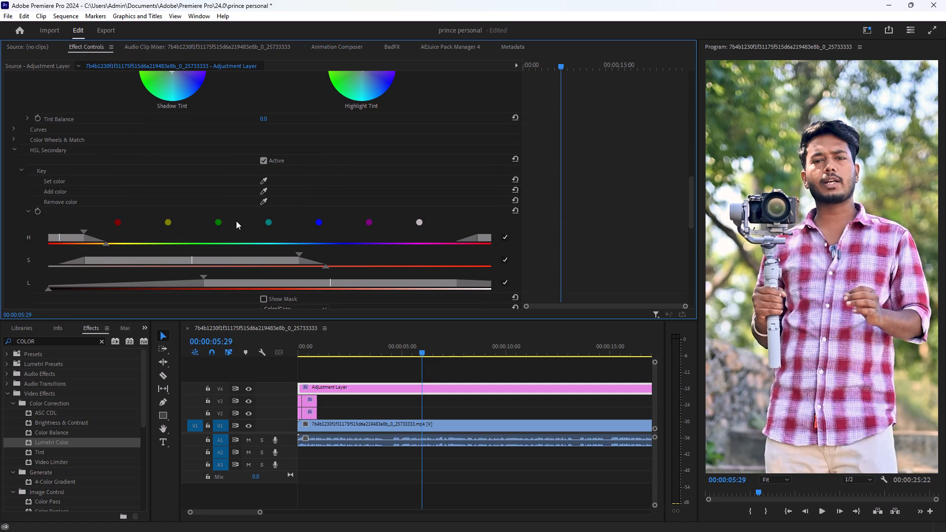
pyautogui.scroll(-5, 236, 221)
pyautogui.scroll(4, 200, 176)
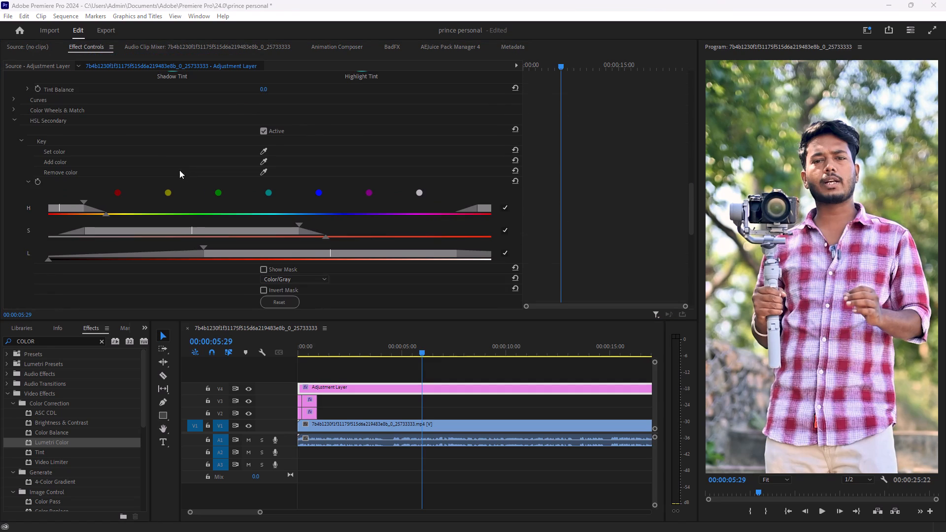
pyautogui.click(14, 119)
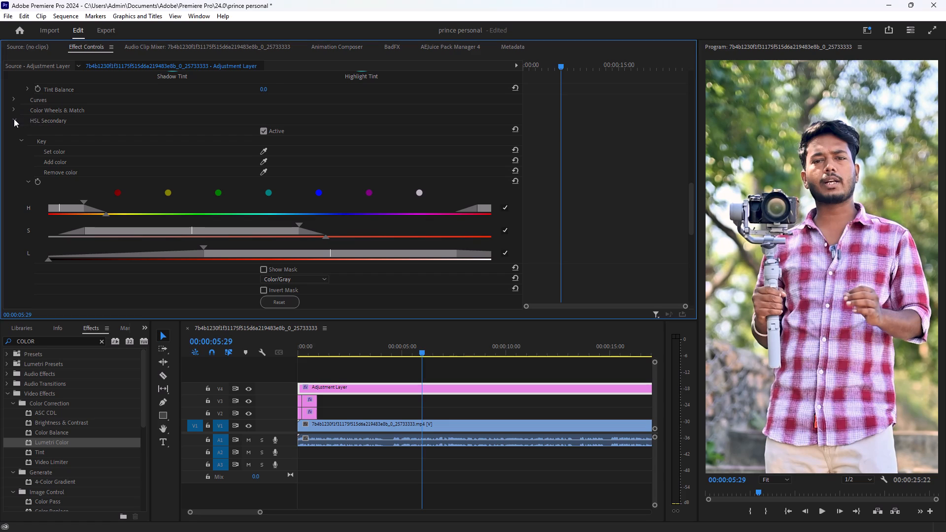
# In Color Wheels & Match, lower the Highlights wheel's luminance about halfway from neutral to its minimum.
pyautogui.scroll(3, 59, 140)
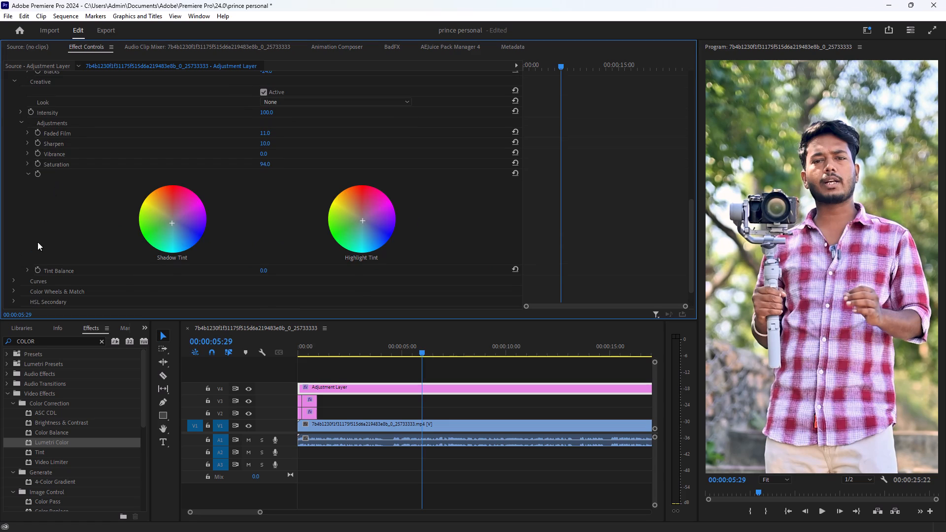
pyautogui.scroll(-4, 65, 253)
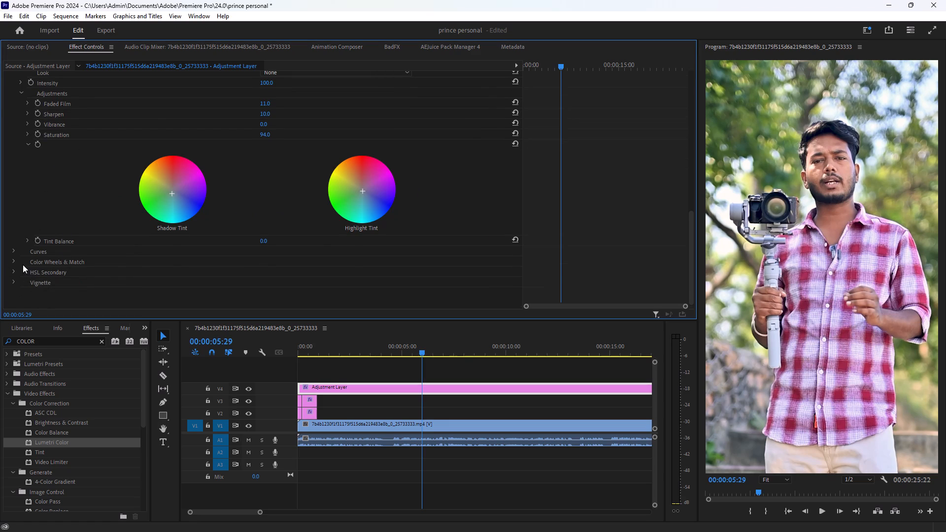
pyautogui.click(13, 261)
pyautogui.scroll(-9, 176, 246)
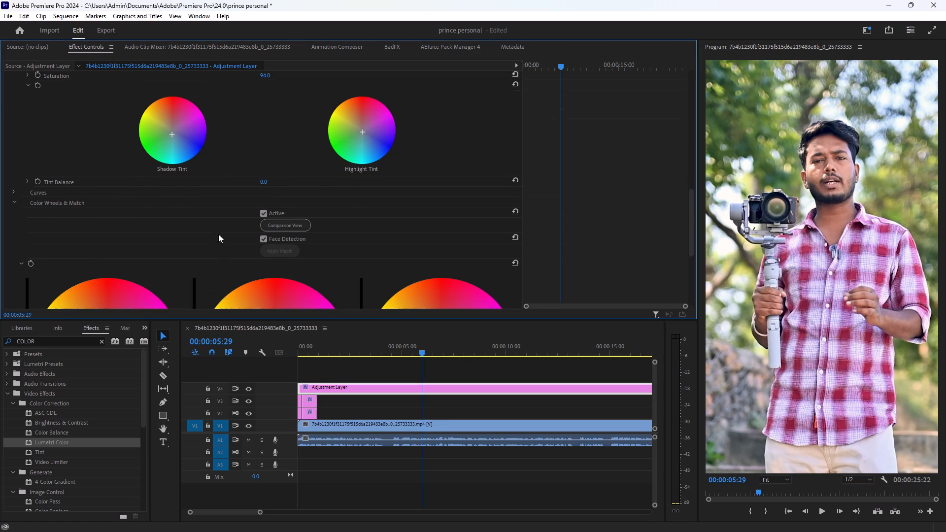
pyautogui.scroll(-13, 227, 231)
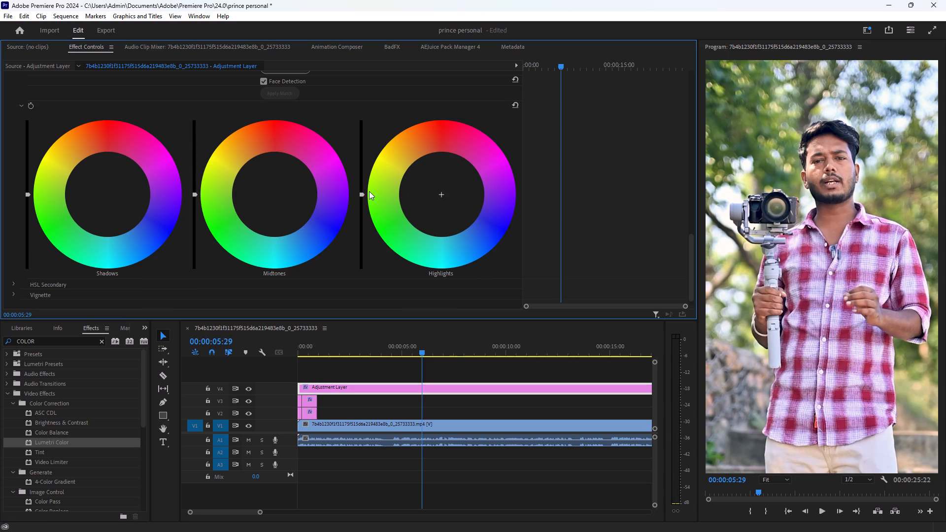
pyautogui.moveTo(362, 192); pyautogui.dragTo(352, 249)
pyautogui.moveTo(352, 249); pyautogui.dragTo(347, 299)
pyautogui.moveTo(347, 299); pyautogui.dragTo(339, 385)
pyautogui.moveTo(339, 385); pyautogui.dragTo(364, 219)
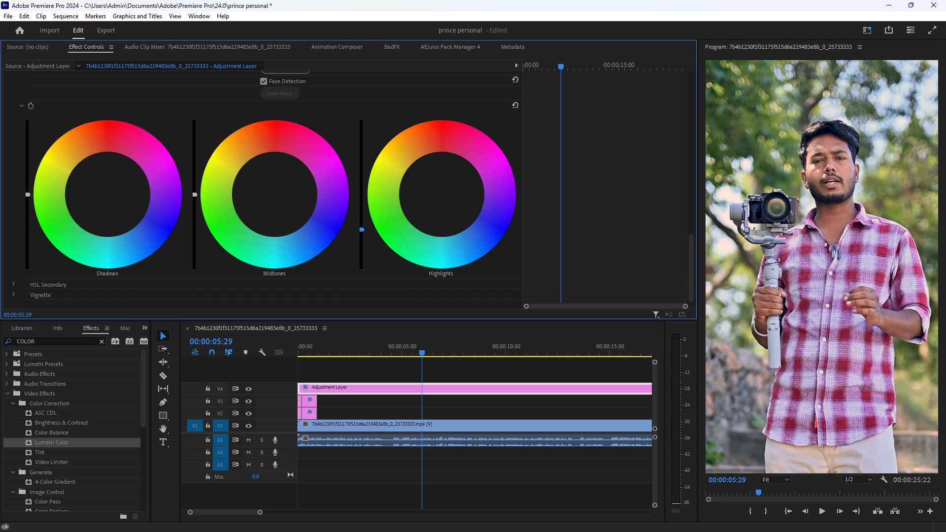
pyautogui.moveTo(364, 219); pyautogui.dragTo(365, 266)
# Lower the Shadows wheel's luminance about one fifth of the way from neutral to its minimum.
pyautogui.moveTo(26, 192); pyautogui.dragTo(21, 227)
pyautogui.moveTo(21, 227); pyautogui.dragTo(9, 240)
pyautogui.moveTo(9, 240); pyautogui.dragTo(11, 297)
pyautogui.moveTo(11, 297); pyautogui.dragTo(11, 298)
pyautogui.moveTo(27, 203); pyautogui.dragTo(24, 271)
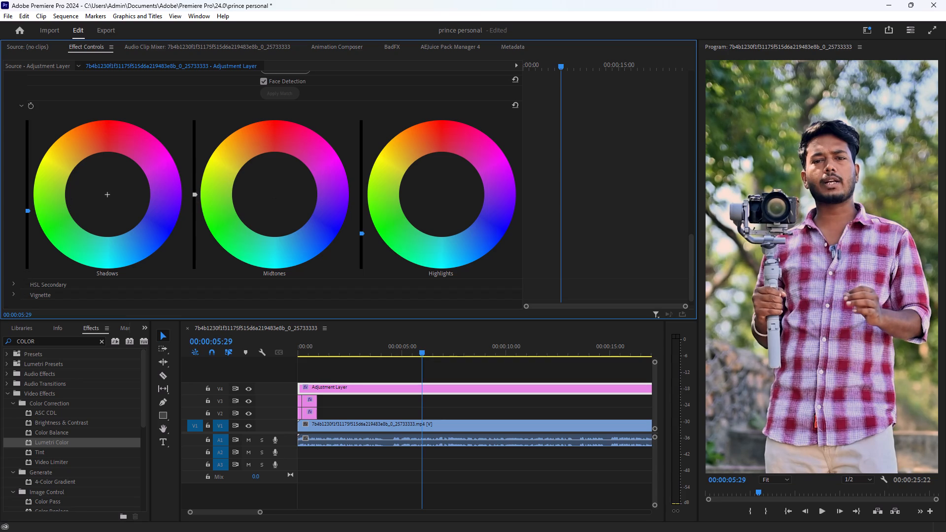
# Raise the Midtones wheel's luminance very slightly above neutral.
pyautogui.moveTo(196, 194); pyautogui.dragTo(190, 149)
pyautogui.moveTo(190, 149); pyautogui.dragTo(189, 148)
# Toggle the adjustment layer track V4's output off and on several times to compare the footage with and without the grade.
pyautogui.scroll(-8, 354, 221)
pyautogui.scroll(5, 319, 222)
pyautogui.scroll(2, 273, 168)
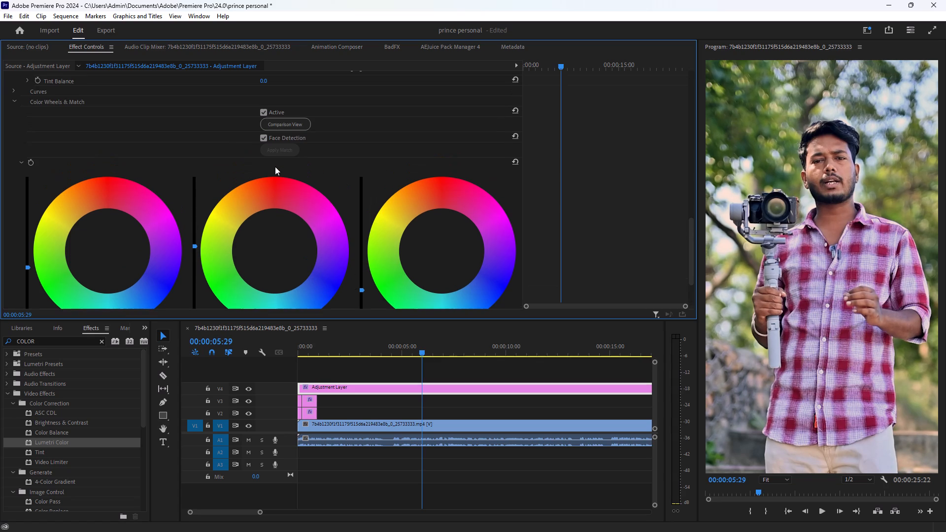
pyautogui.scroll(-4, 512, 177)
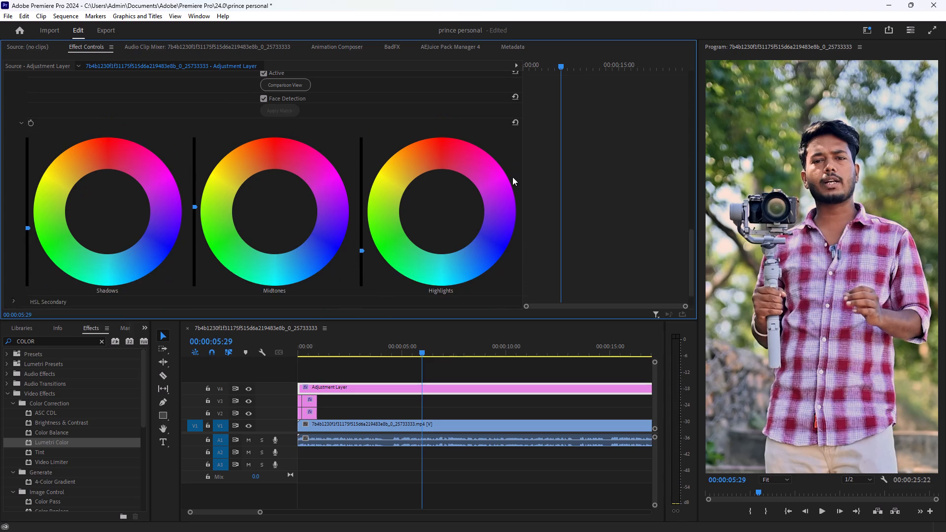
pyautogui.scroll(-14, 512, 177)
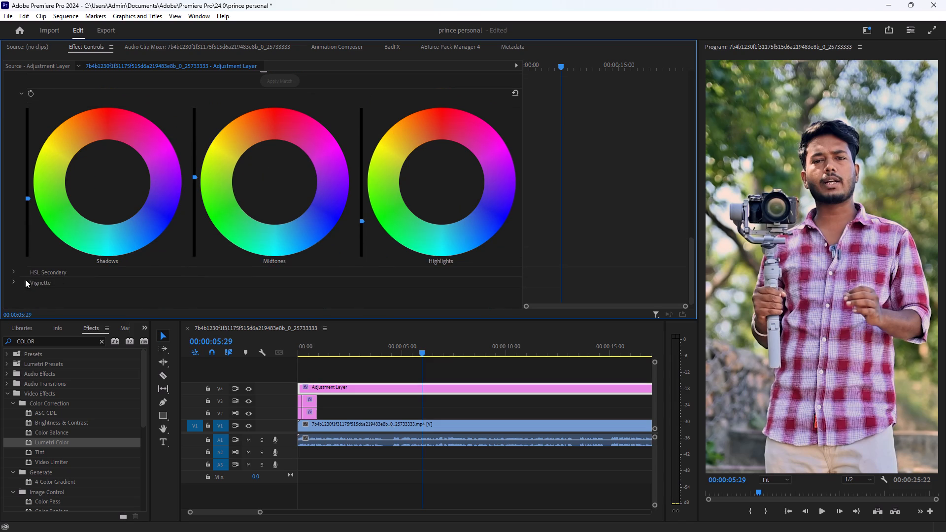
pyautogui.click(250, 391)
pyautogui.click(250, 391)
pyautogui.click(250, 391)
pyautogui.click(250, 391)
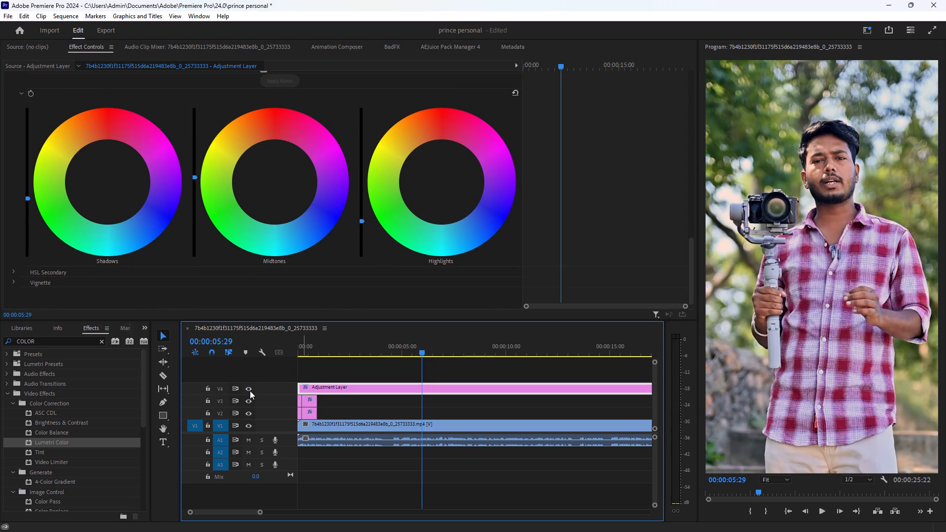
pyautogui.click(250, 391)
pyautogui.click(249, 391)
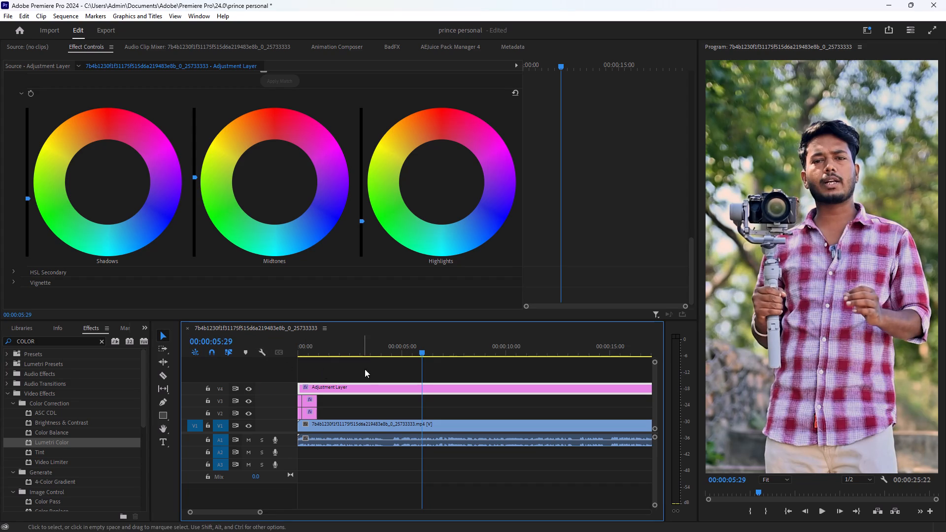
# Play the graded sequence from its beginning through to the end to review the color correction.
pyautogui.moveTo(419, 352); pyautogui.dragTo(271, 353)
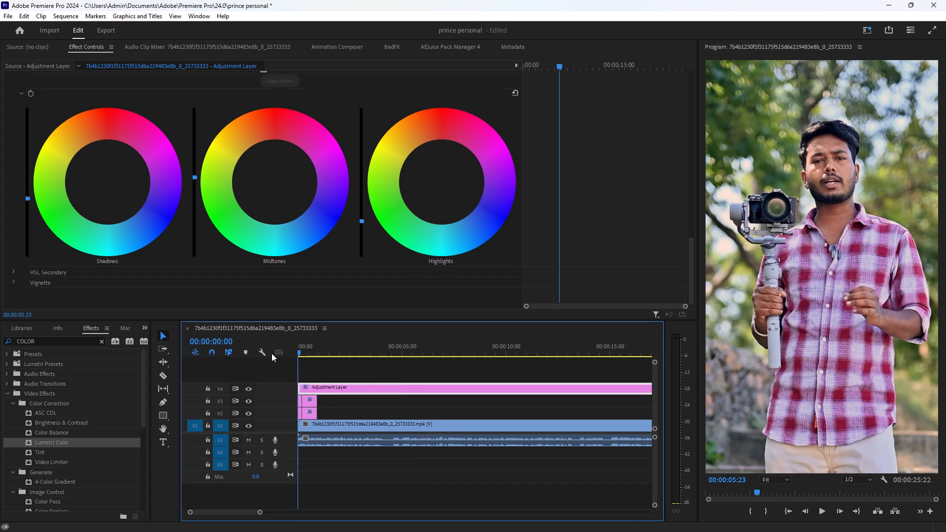
pyautogui.moveTo(271, 353); pyautogui.dragTo(261, 353)
pyautogui.press('space')
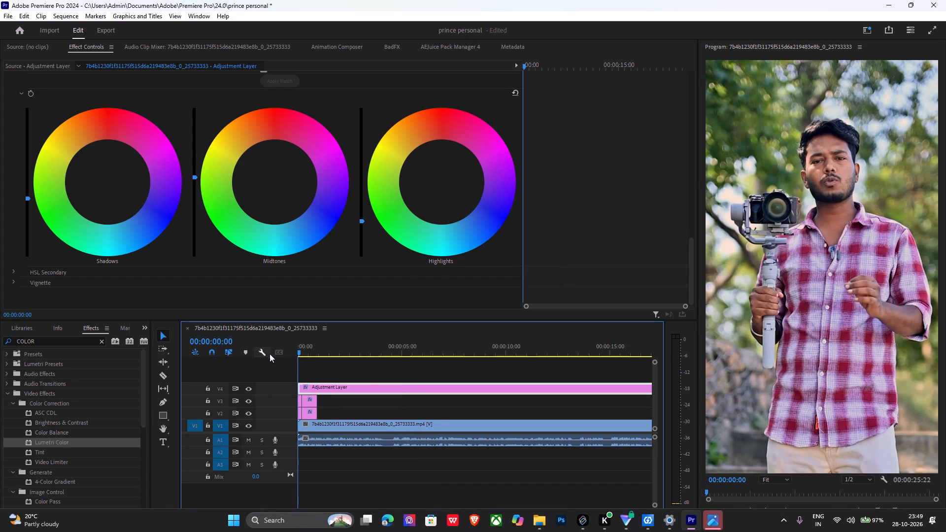
pyautogui.press('space')
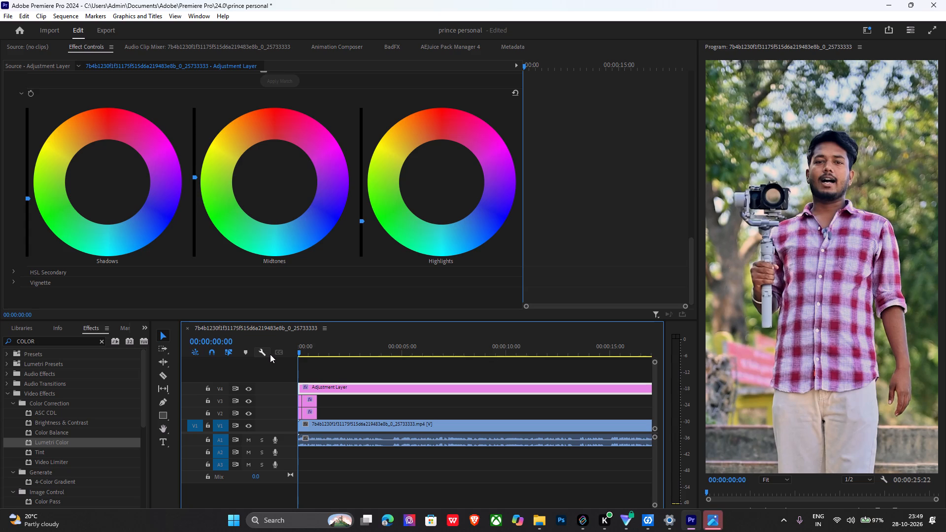
pyautogui.press('space')
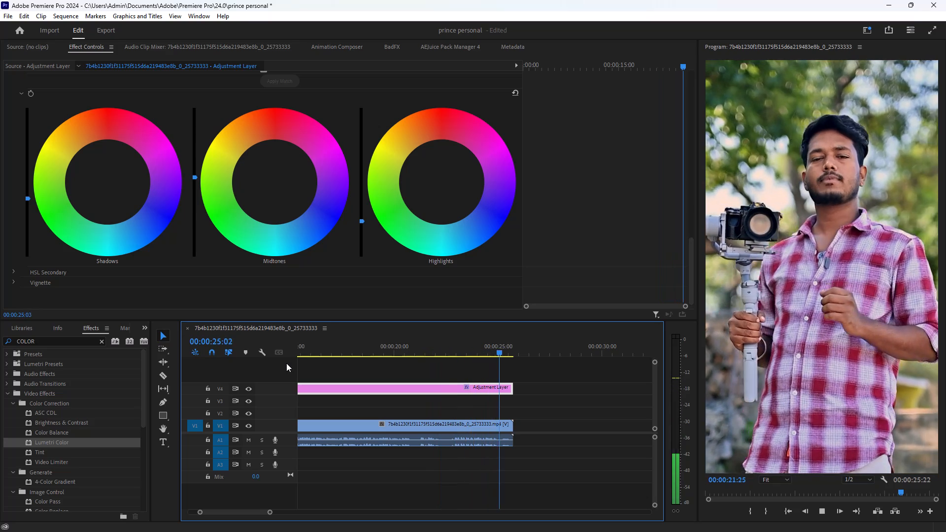
pyautogui.press('space')
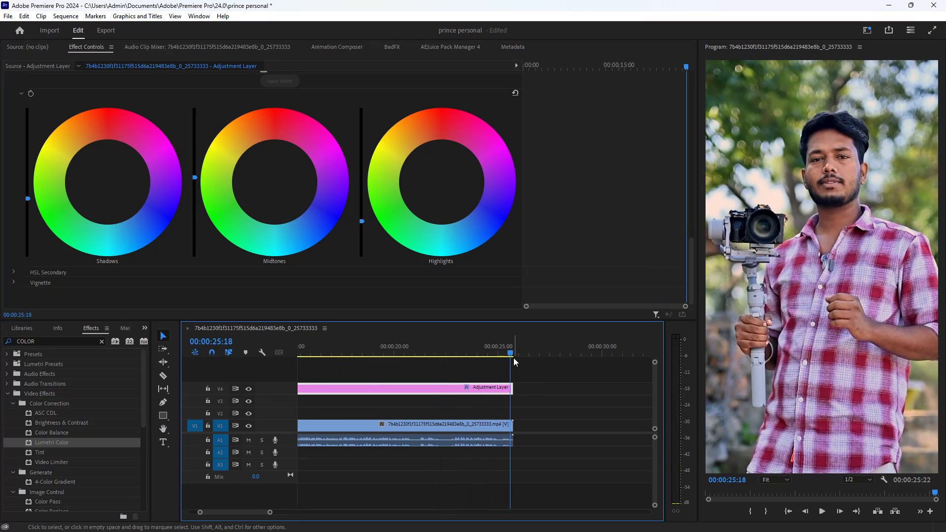
# Replay the opening seconds of the sequence from the start, and park the playhead at 00:00:03:03.
pyautogui.moveTo(511, 352); pyautogui.dragTo(229, 366)
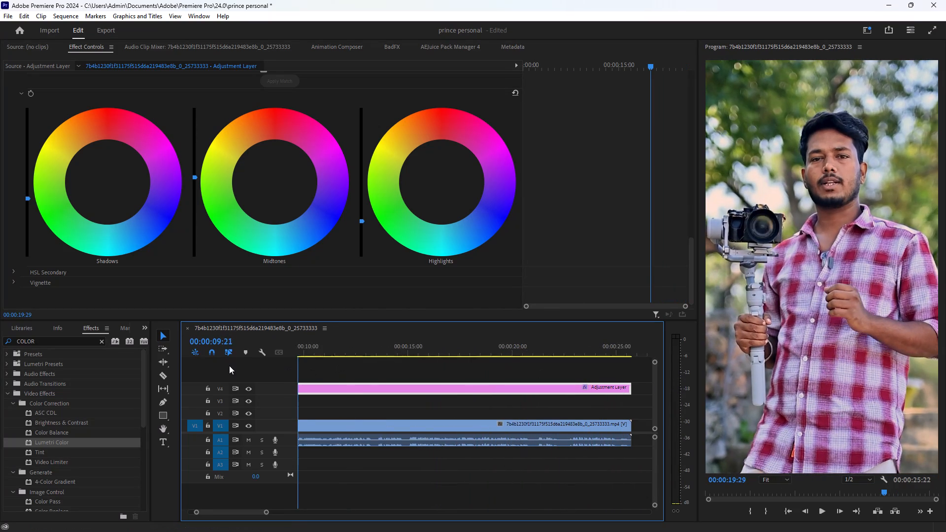
pyautogui.moveTo(229, 366); pyautogui.dragTo(192, 364)
pyautogui.press('space')
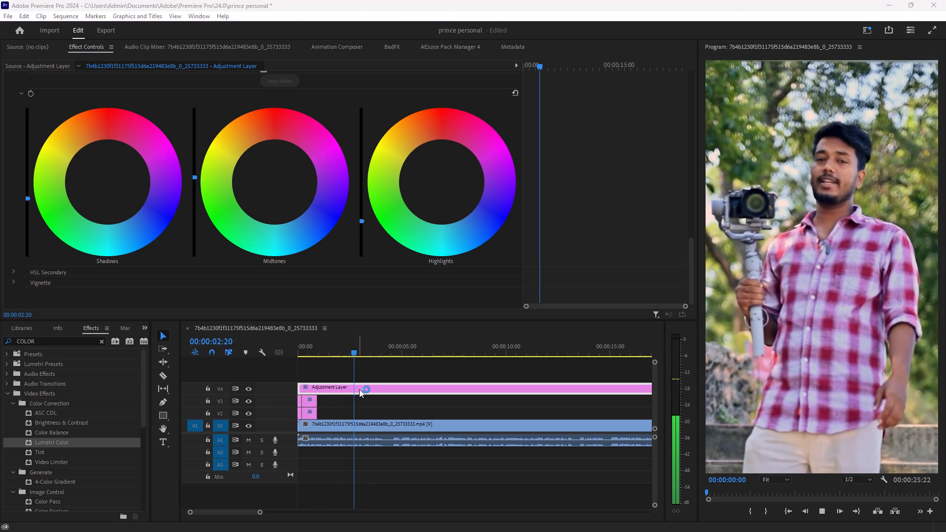
pyautogui.press('space')
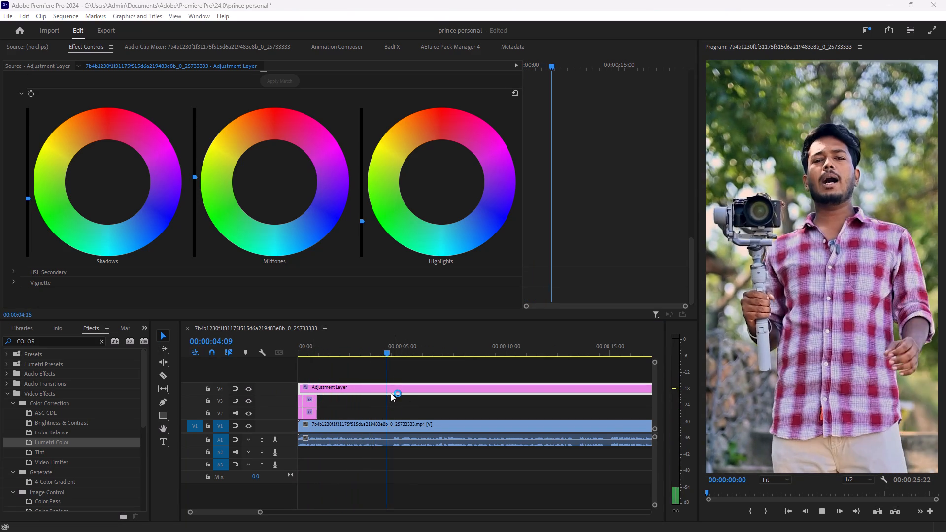
pyautogui.moveTo(404, 353); pyautogui.dragTo(364, 349)
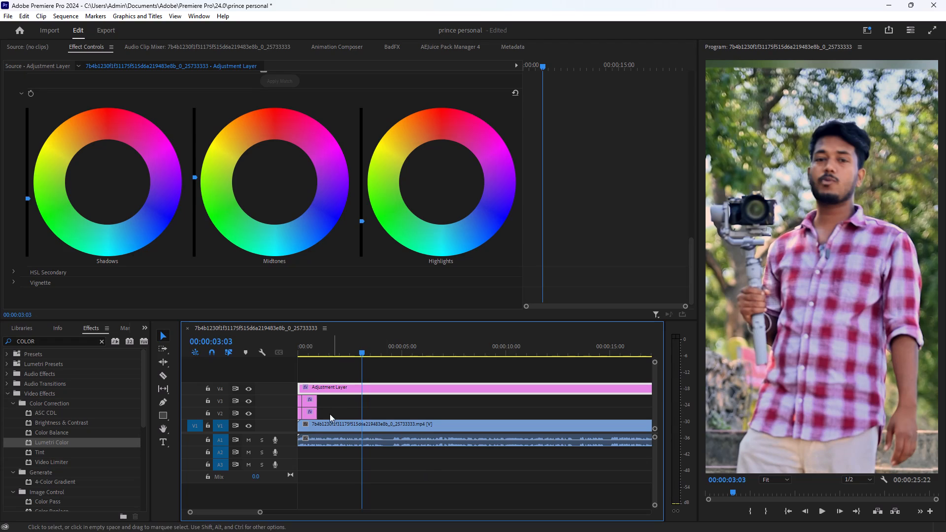
# Replay the opening seconds of the graded sequence from the start, stopping at 00:00:04:12.
pyautogui.moveTo(360, 352); pyautogui.dragTo(290, 348)
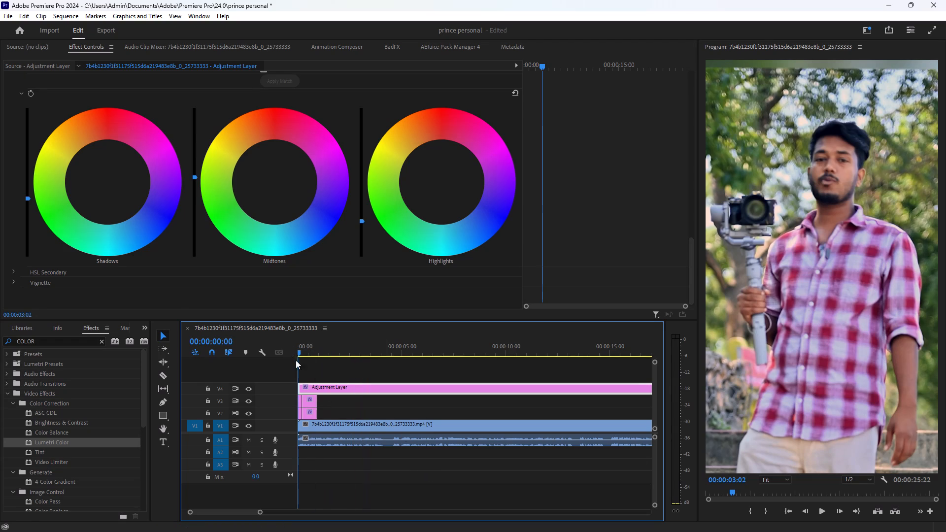
pyautogui.press('space')
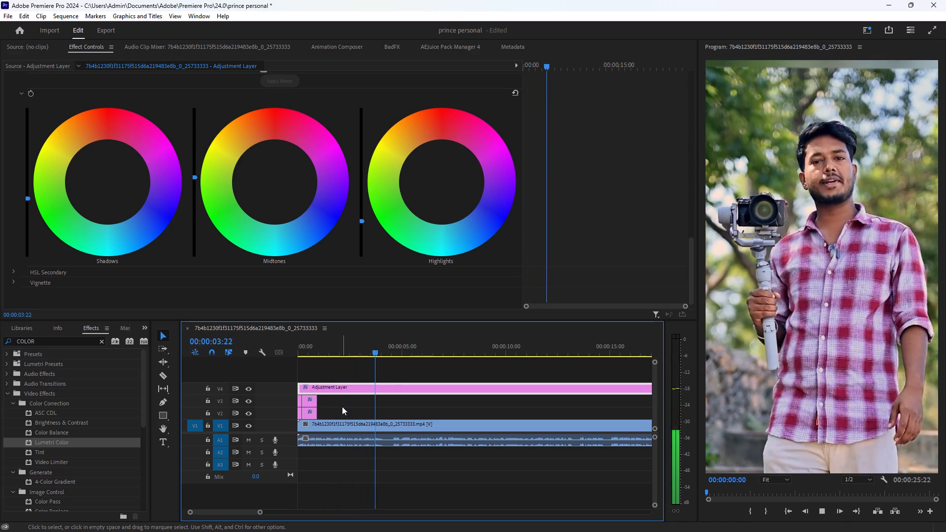
pyautogui.press('space')
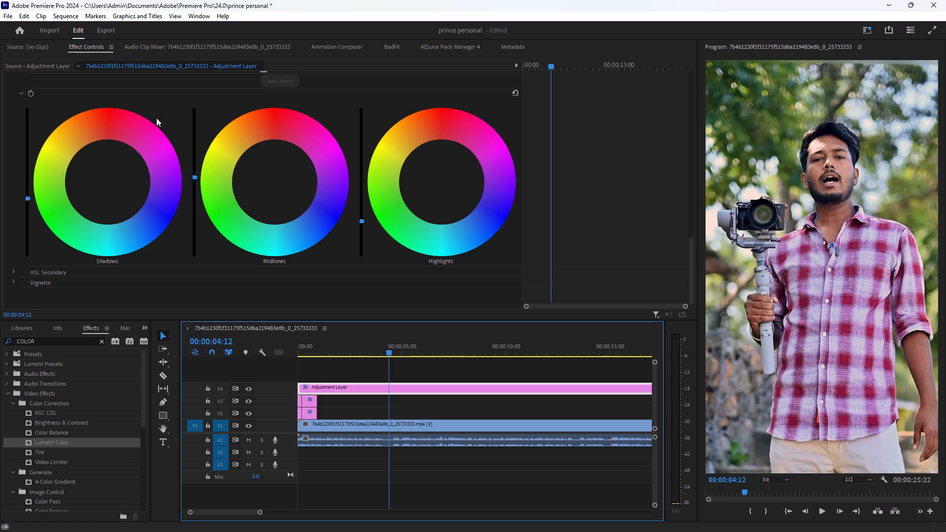
# Look through the Animation Composer, BadFX and AEJuice Pack Manager 4 preset libraries, including BadFX's text animations.
pyautogui.click(330, 50)
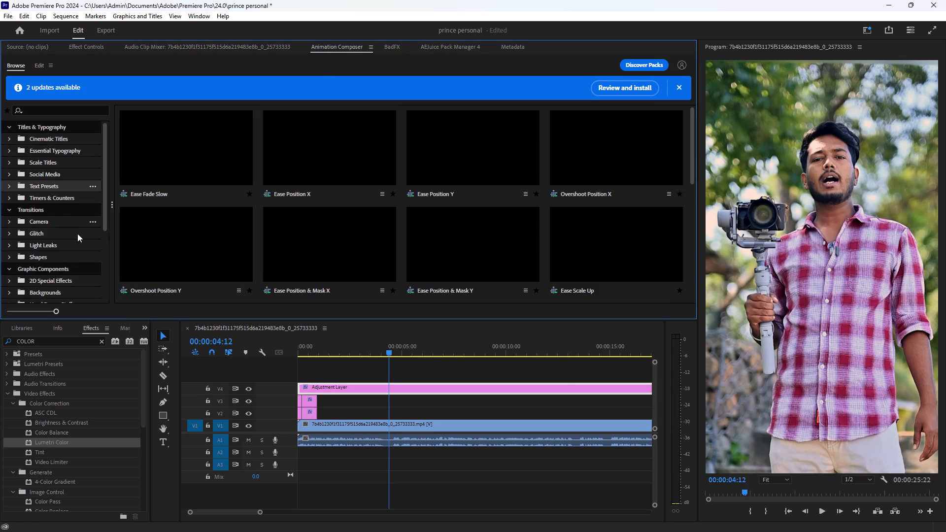
pyautogui.click(403, 46)
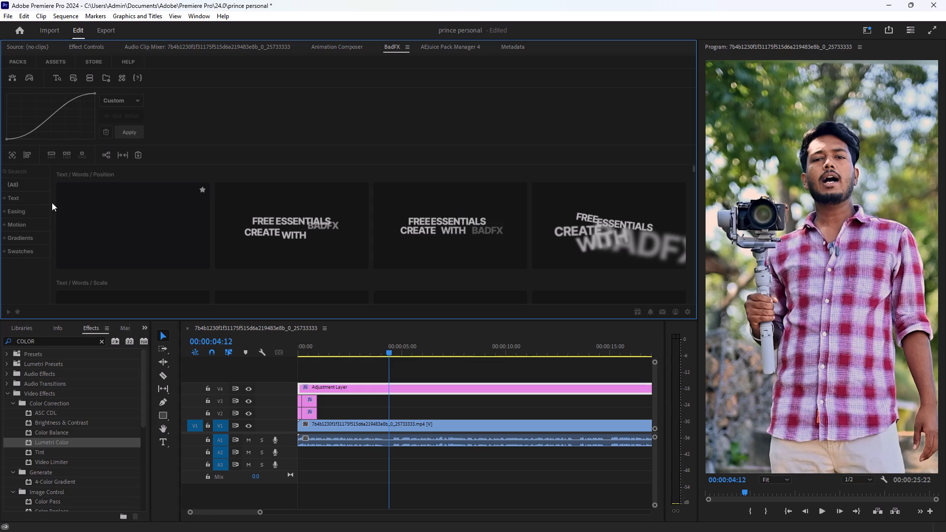
pyautogui.click(21, 199)
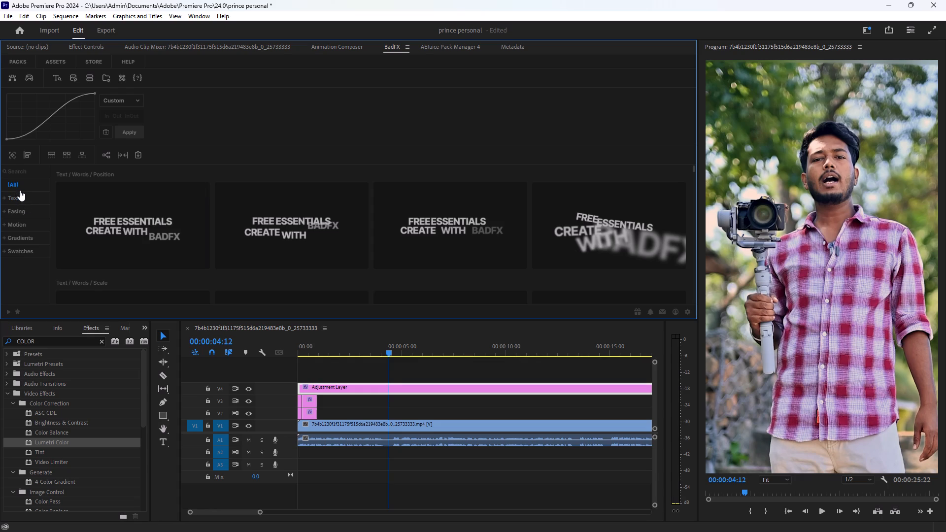
pyautogui.click(31, 212)
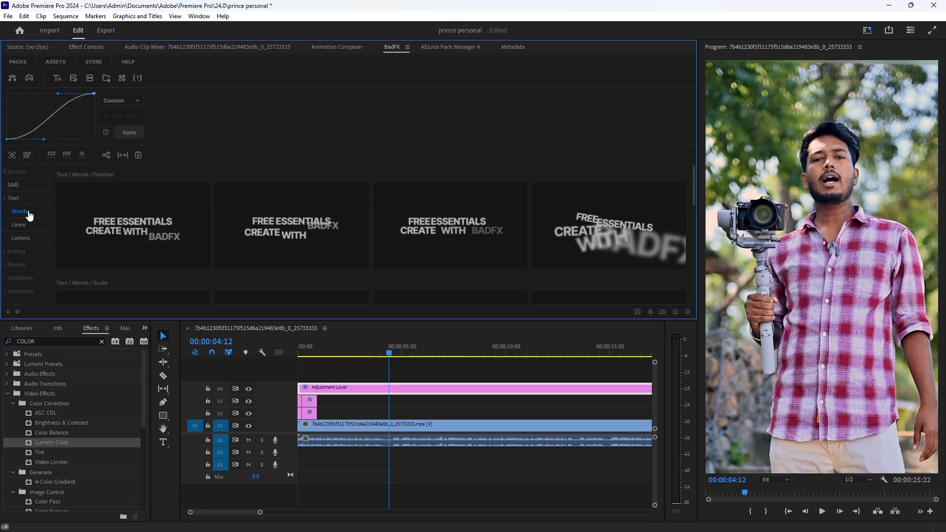
pyautogui.click(19, 200)
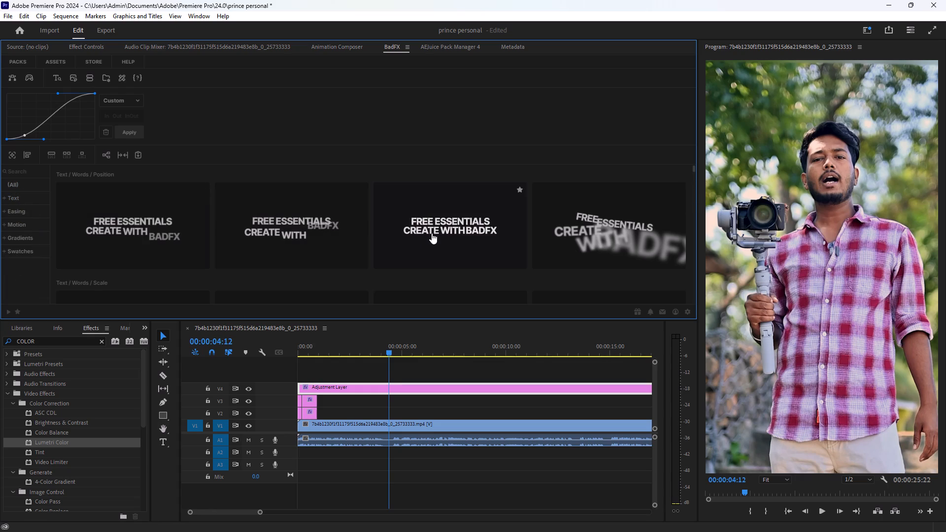
pyautogui.scroll(-2, 588, 234)
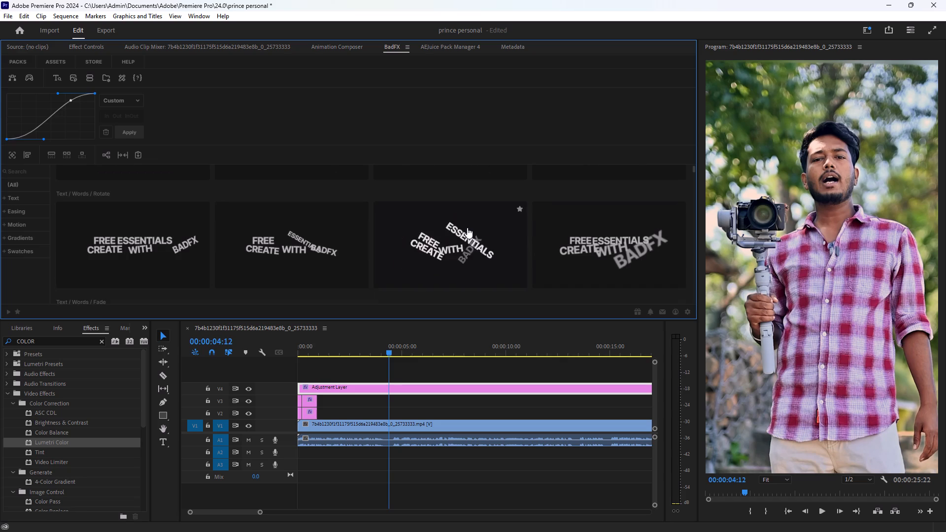
pyautogui.scroll(2, 357, 224)
pyautogui.scroll(2, 428, 192)
pyautogui.click(457, 49)
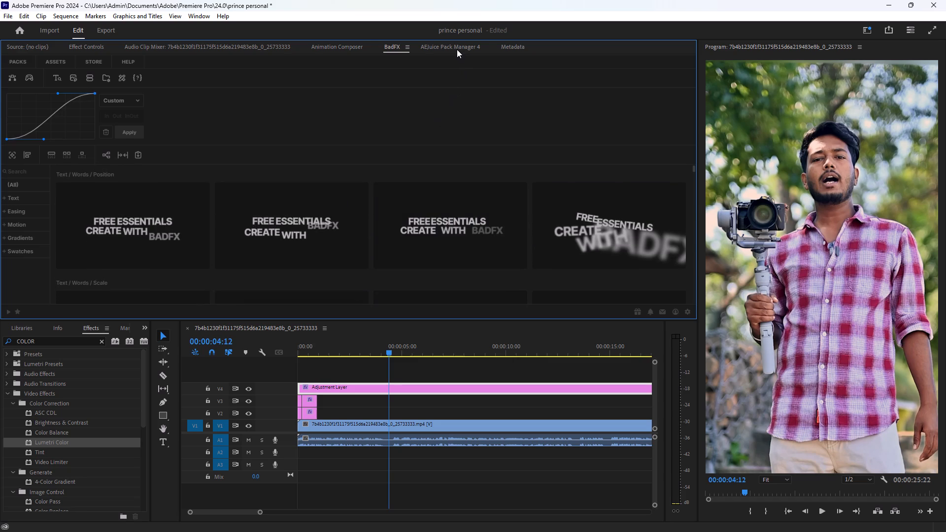
pyautogui.click(510, 50)
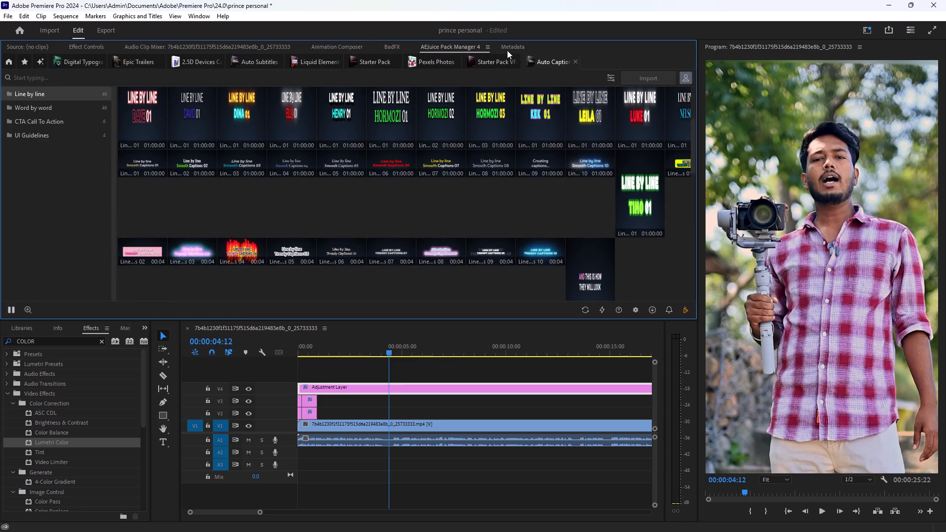
pyautogui.click(346, 47)
pyautogui.click(251, 44)
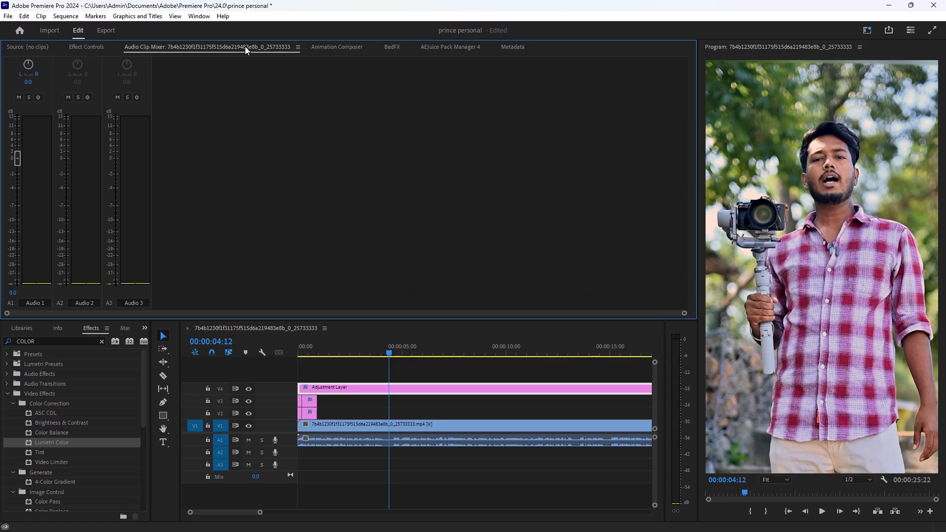
pyautogui.click(95, 42)
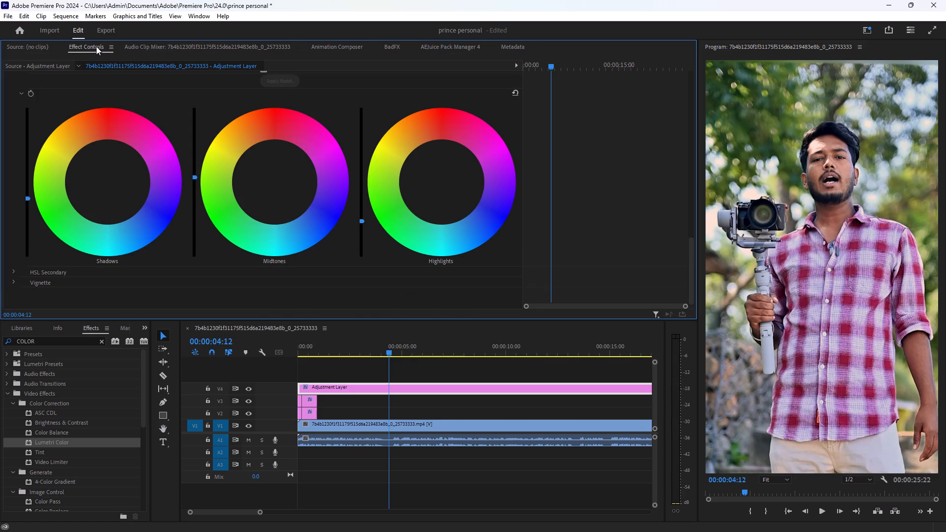
pyautogui.click(26, 48)
# Add Animation Composer's 3-Line Scale Character 01 preset from Cinematic Titles to track V3, shortly after the existing title clips.
pyautogui.click(216, 47)
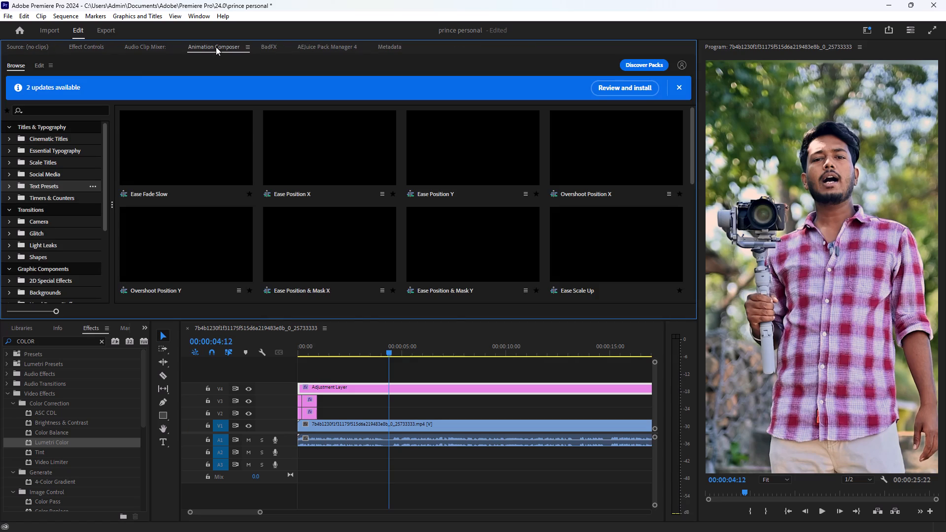
pyautogui.click(56, 139)
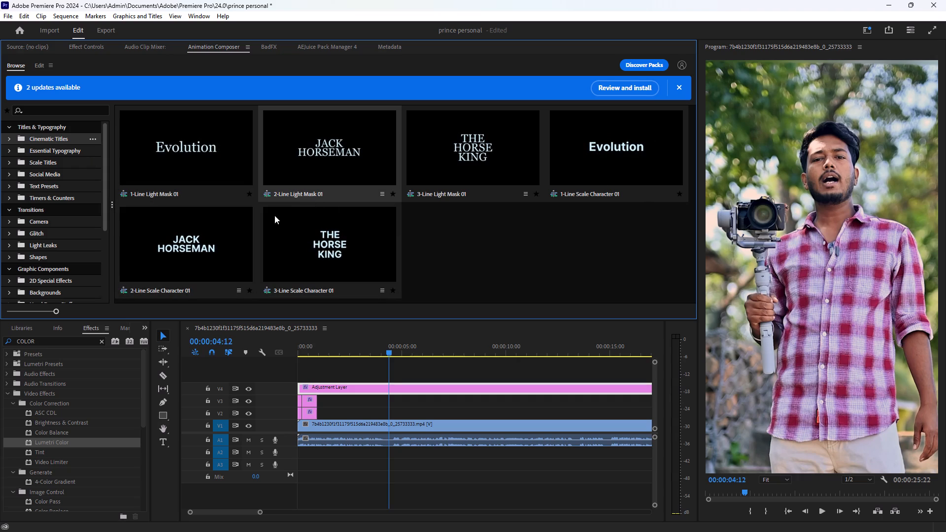
pyautogui.click(333, 238)
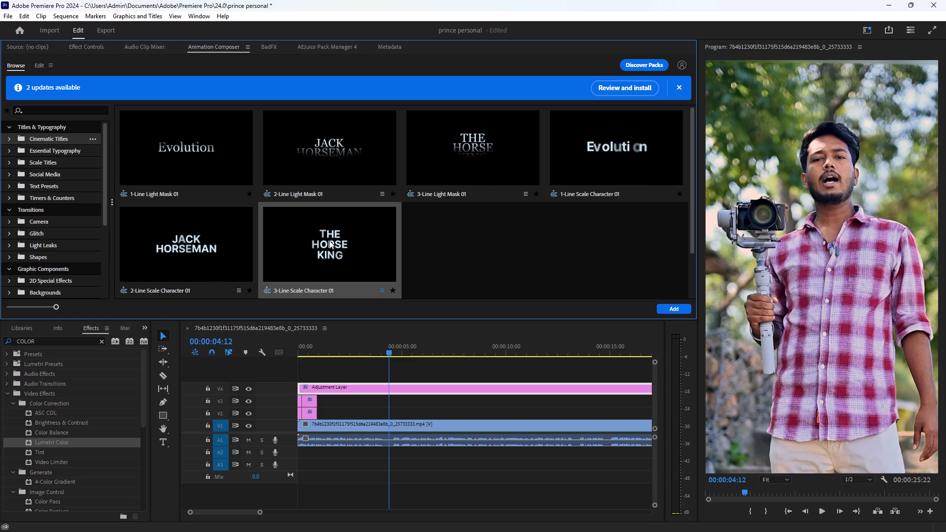
pyautogui.moveTo(329, 240); pyautogui.dragTo(333, 406)
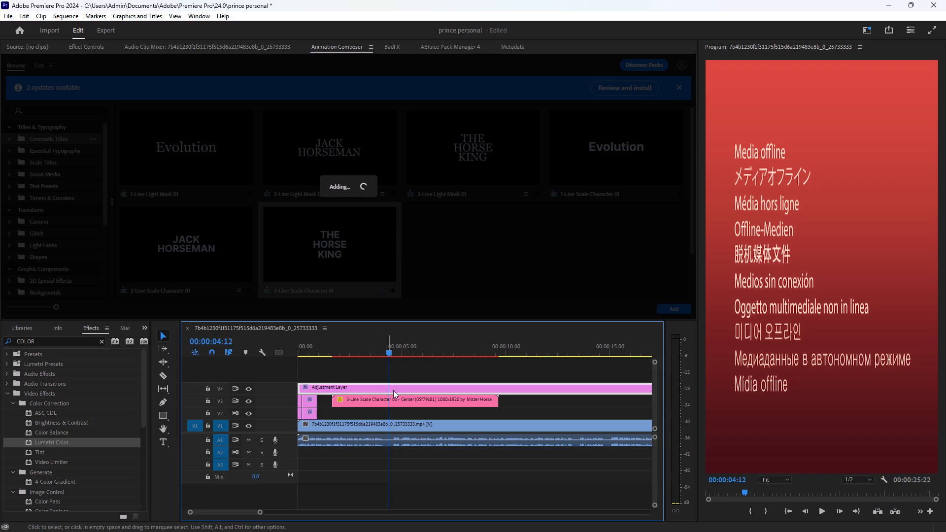
# Open the new three-line title clip for editing in Animation Composer and change Text 1 to PRINCE.
pyautogui.click(393, 400)
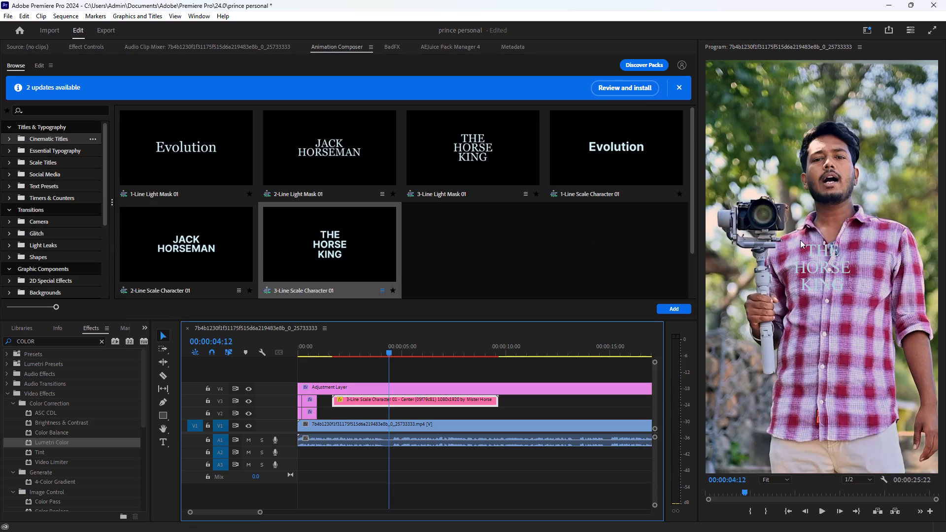
pyautogui.doubleClick(817, 269)
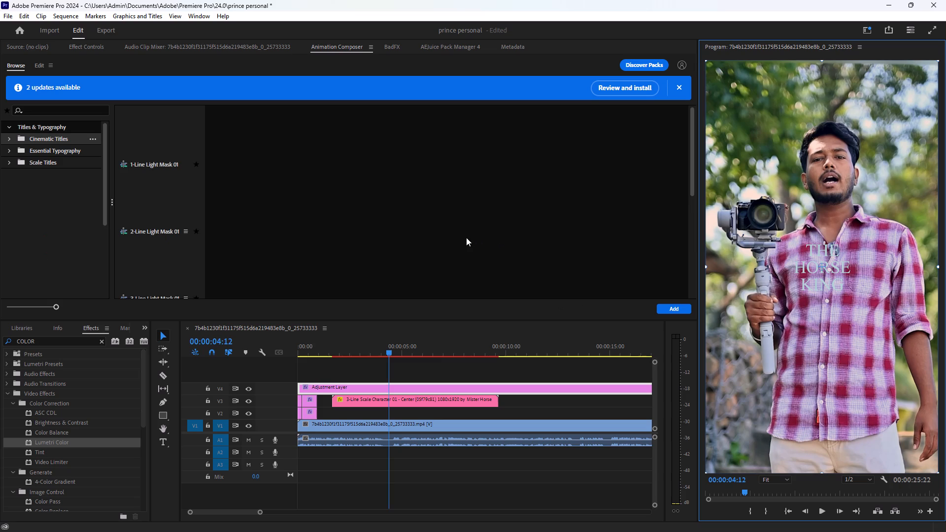
pyautogui.click(440, 402)
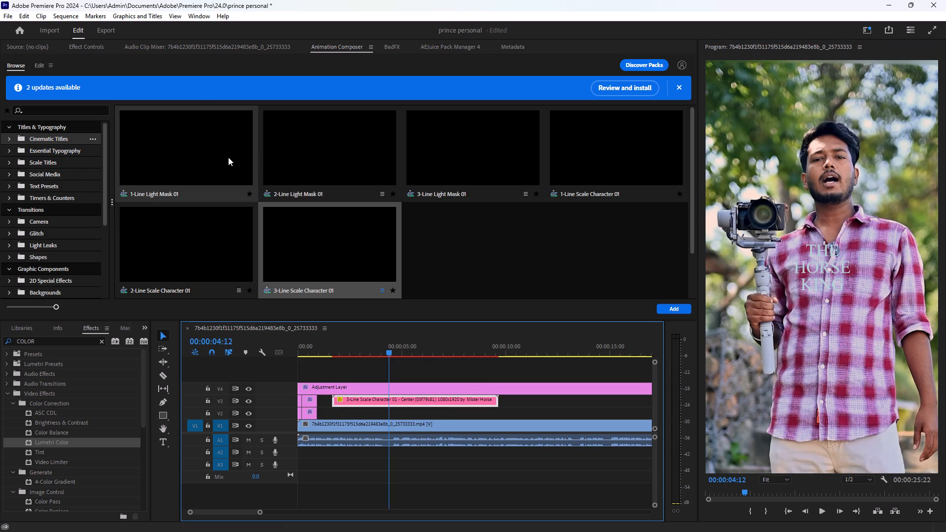
pyautogui.click(386, 400)
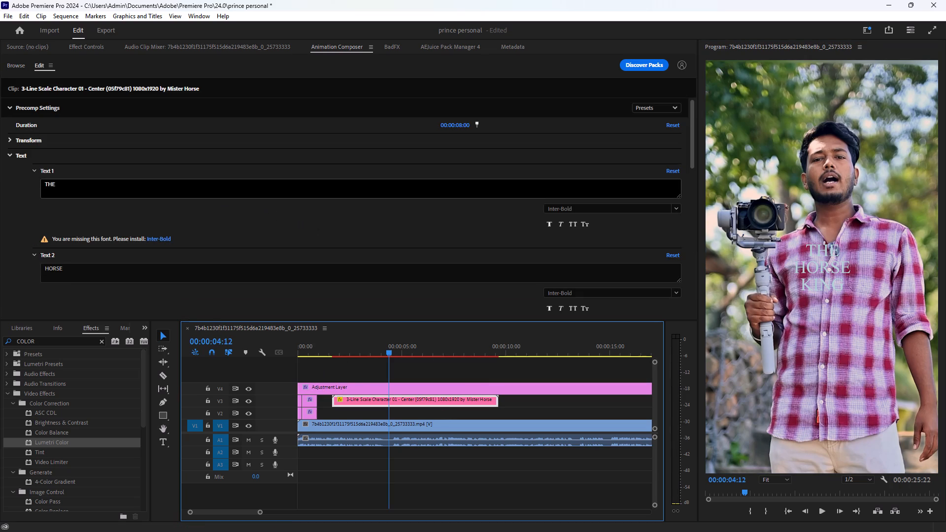
pyautogui.click(103, 189)
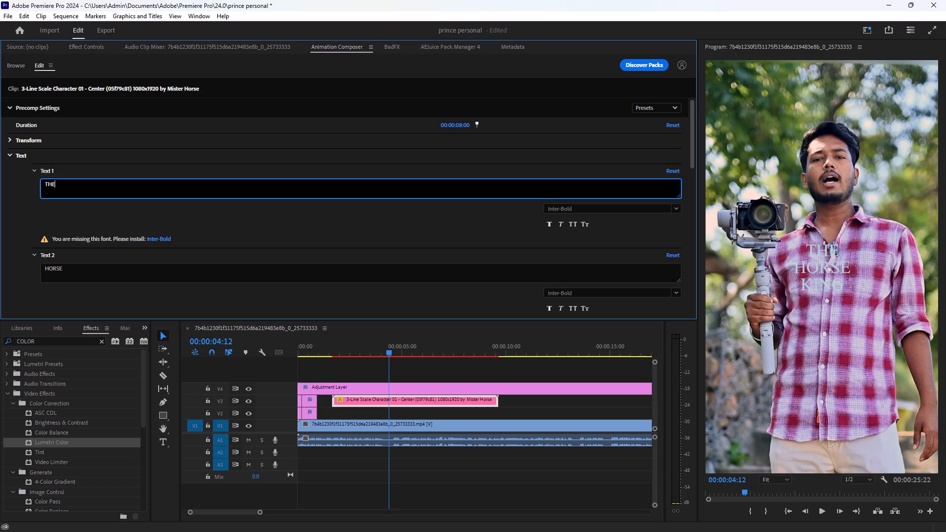
pyautogui.press('BackSpace')
pyautogui.press('BackSpace')
pyautogui.press('BackSpace')
pyautogui.press('BackSpace')
pyautogui.write('PRINCE')
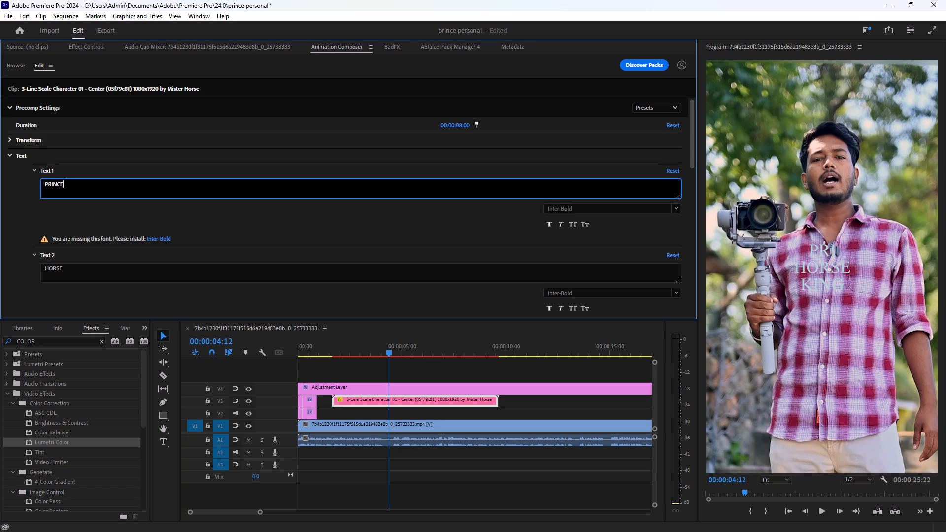
# Change the title's Text 2 to PHOTOGRAPHY.
pyautogui.click(112, 268)
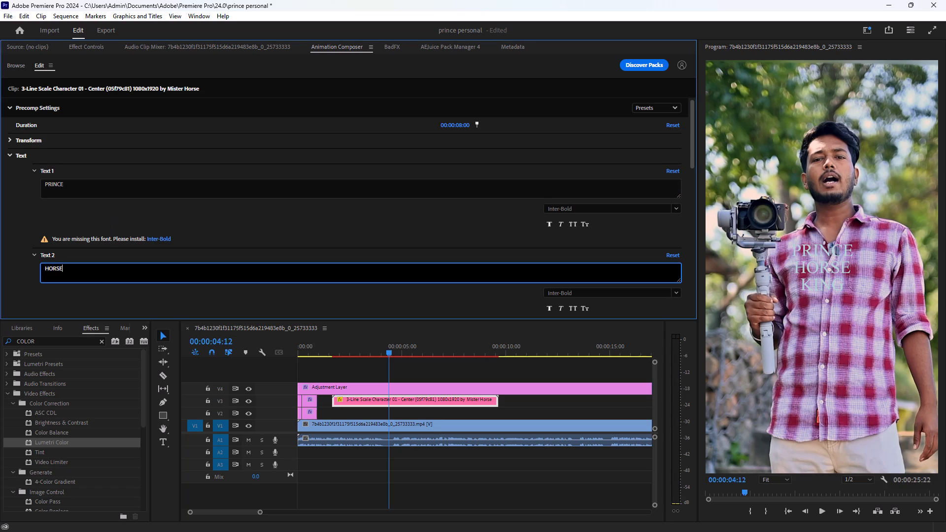
pyautogui.press('BackSpace')
pyautogui.press('BackSpace')
pyautogui.press('BackSpace')
pyautogui.press('BackSpace')
pyautogui.press('BackSpace')
pyautogui.write('PHOTOGRAPHY')
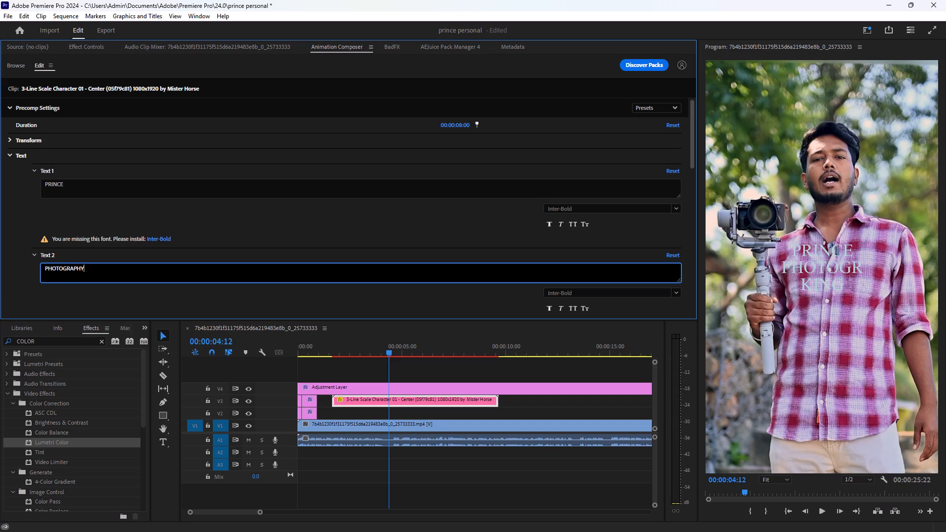
# Change the title's Text 3 to 2.0.
pyautogui.scroll(-3, 140, 245)
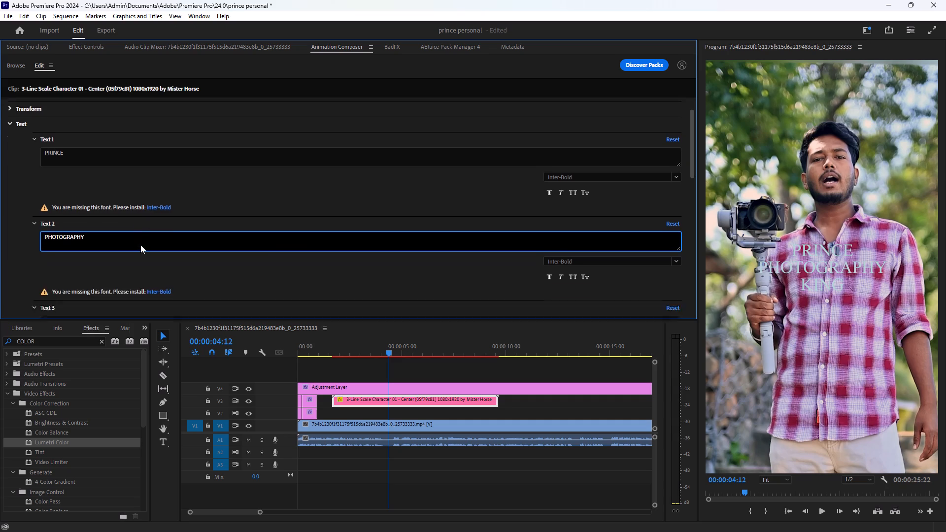
pyautogui.scroll(2, 145, 233)
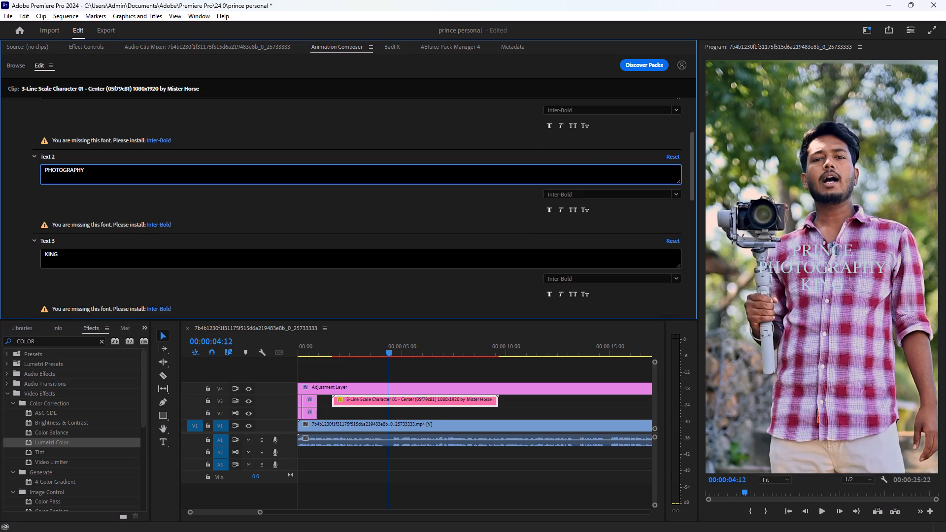
pyautogui.click(82, 261)
pyautogui.press('BackSpace')
pyautogui.press('BackSpace')
pyautogui.press('BackSpace')
pyautogui.press('BackSpace')
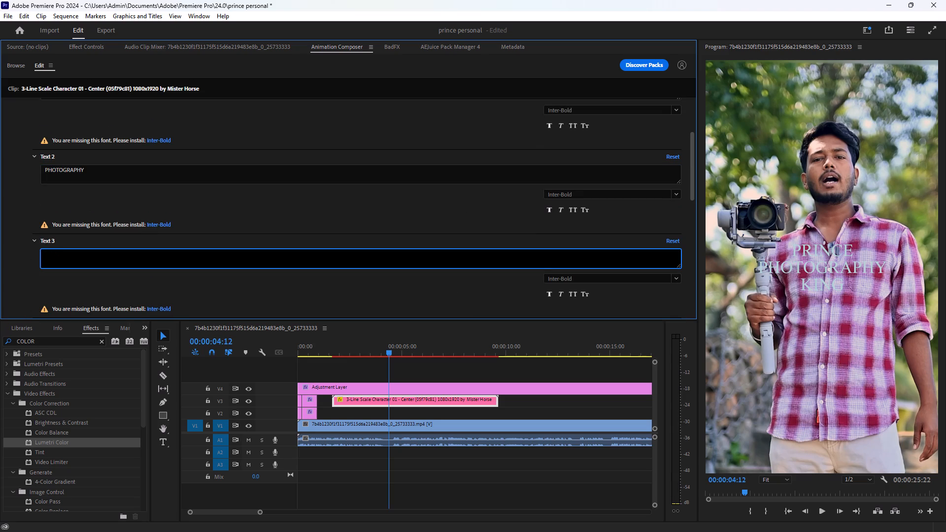
pyautogui.write('2.')
pyautogui.press('0')
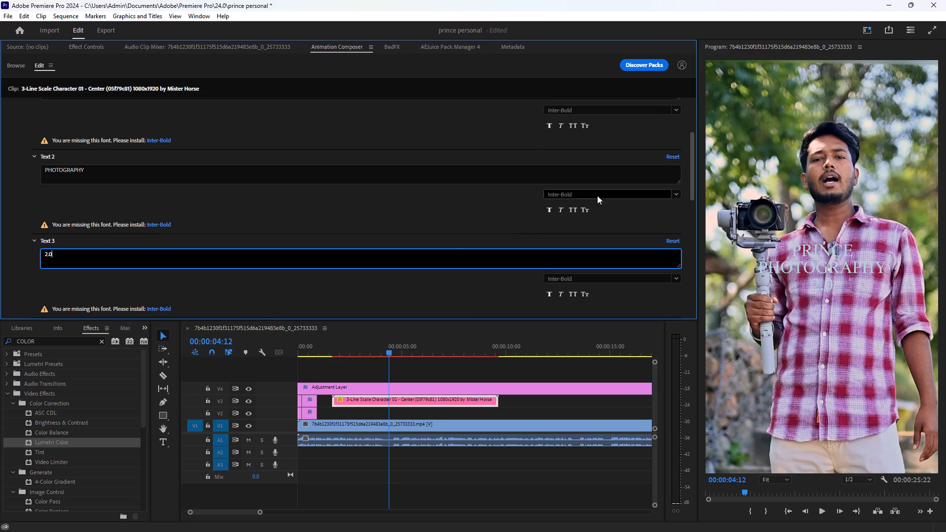
# Try to choose another font for the PRINCE line and apply bold styling to it.
pyautogui.scroll(1, 621, 144)
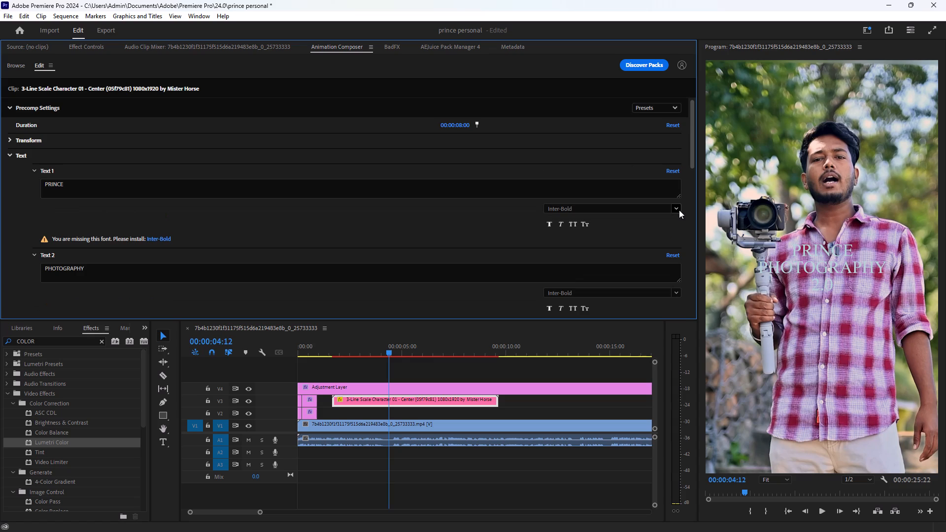
pyautogui.click(679, 210)
pyautogui.click(651, 208)
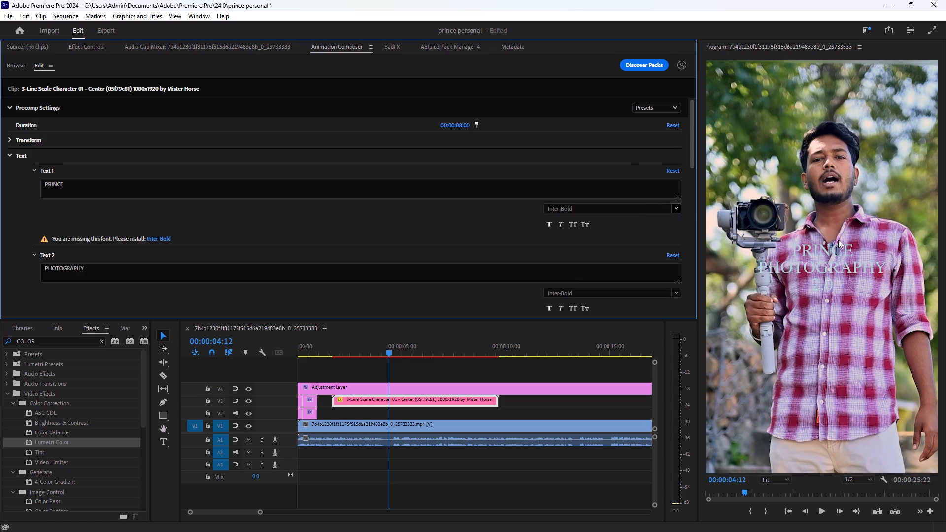
pyautogui.click(828, 244)
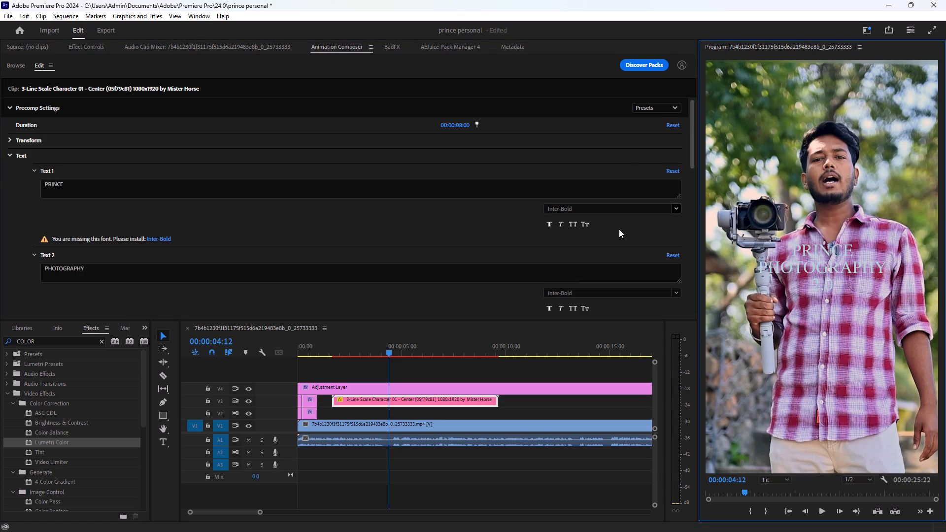
pyautogui.click(551, 222)
pyautogui.click(551, 222)
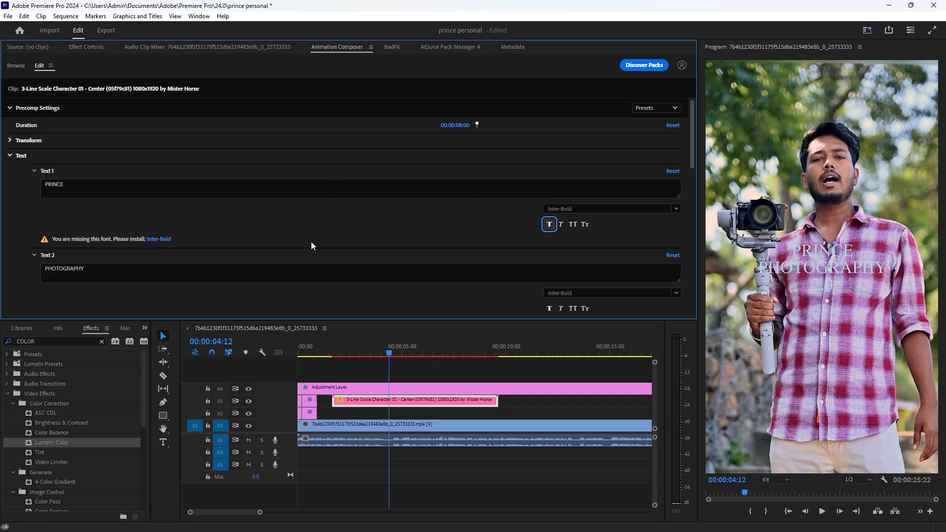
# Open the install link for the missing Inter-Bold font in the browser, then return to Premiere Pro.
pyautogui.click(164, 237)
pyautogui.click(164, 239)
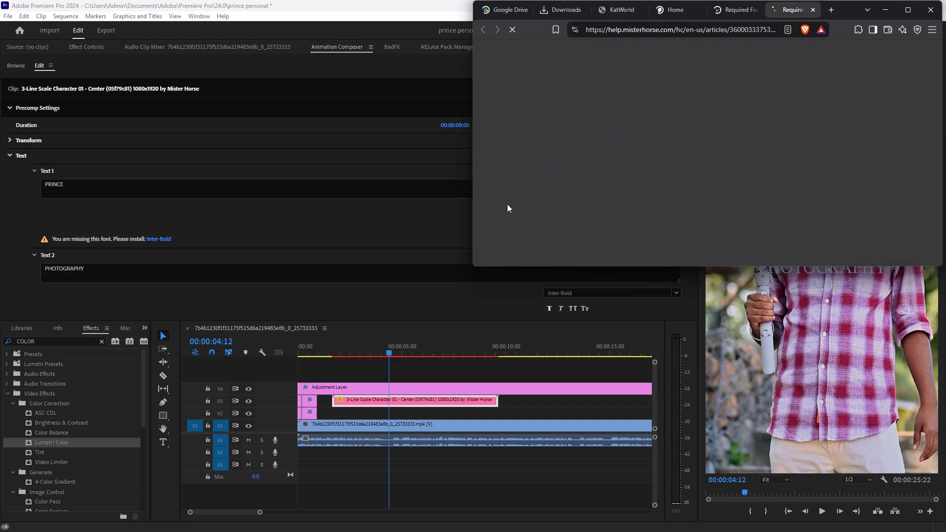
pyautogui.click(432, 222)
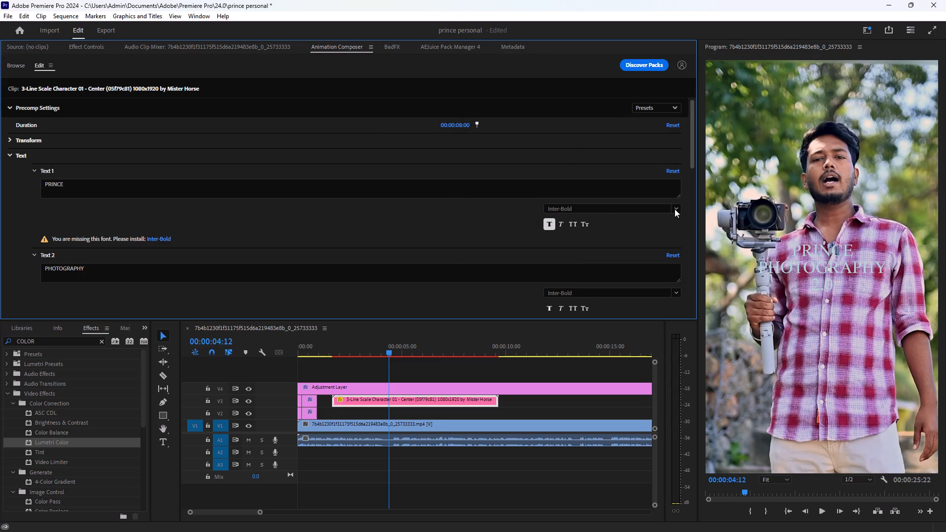
# Set the font of the title's PRINCE line to Arial with the Black style.
pyautogui.click(676, 208)
pyautogui.scroll(1, 650, 212)
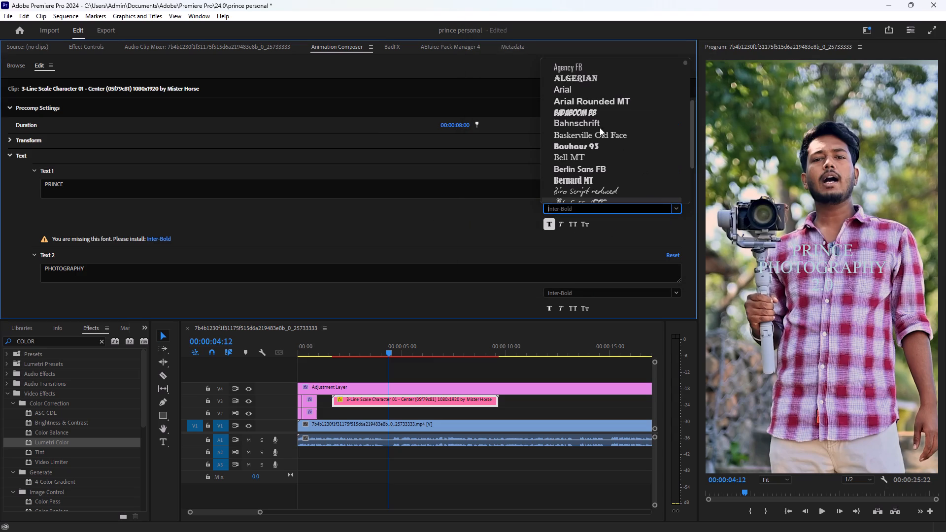
pyautogui.click(584, 88)
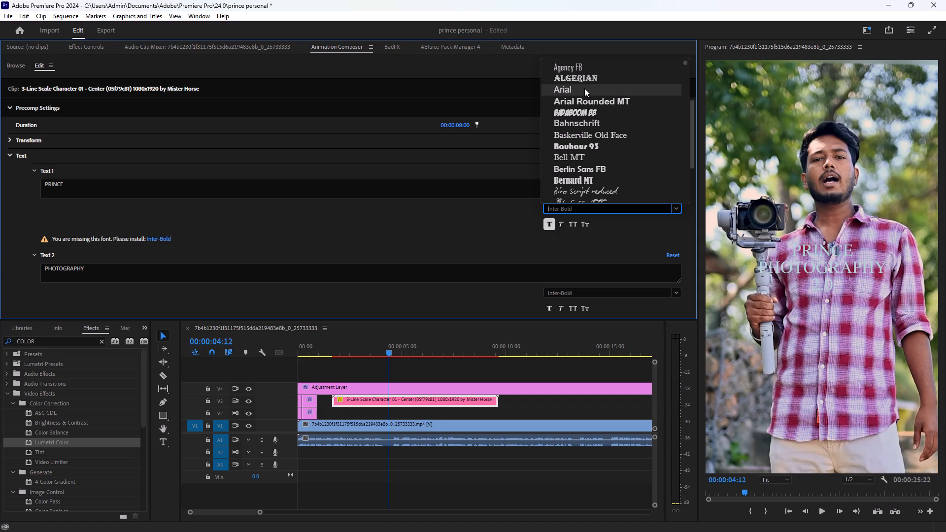
pyautogui.click(584, 88)
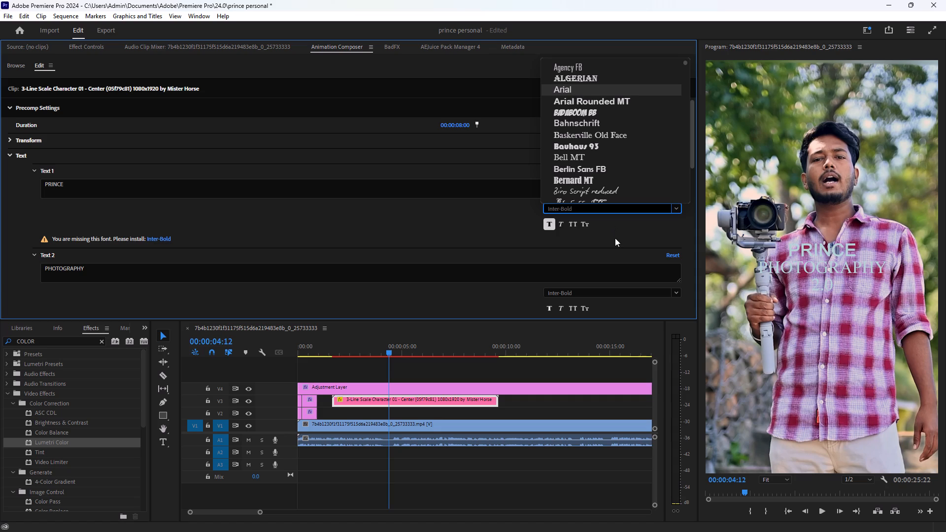
pyautogui.click(570, 92)
pyautogui.doubleClick(570, 92)
pyautogui.click(670, 209)
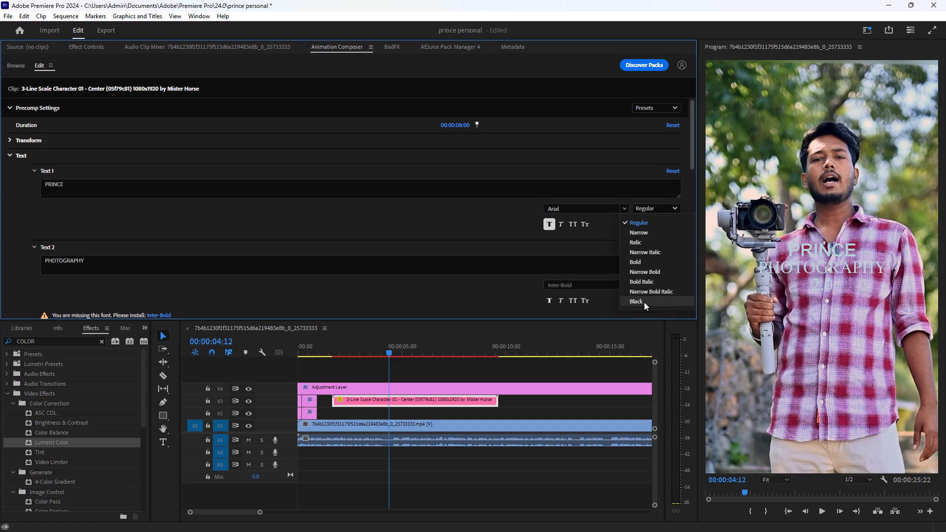
pyautogui.click(644, 302)
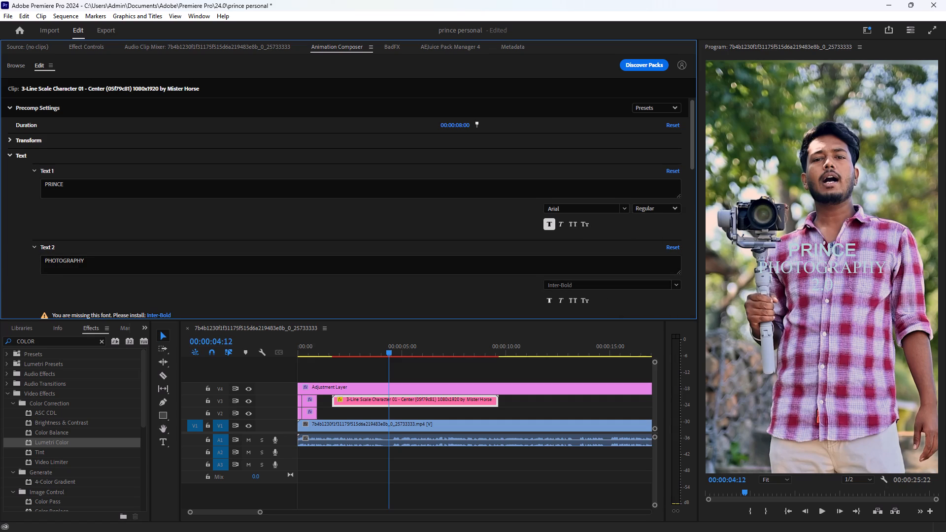
# Set the font of the title's PHOTOGRAPHY line to Arial with the Black style.
pyautogui.click(674, 285)
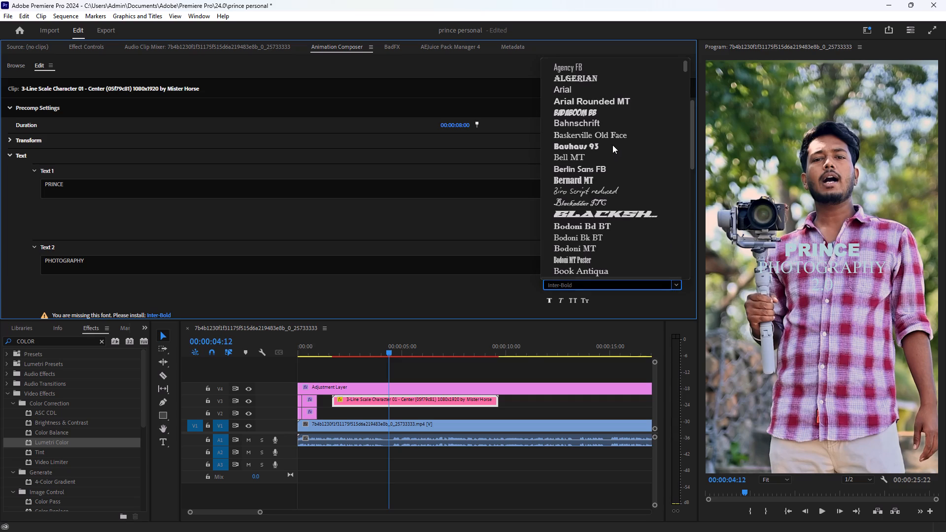
pyautogui.click(591, 90)
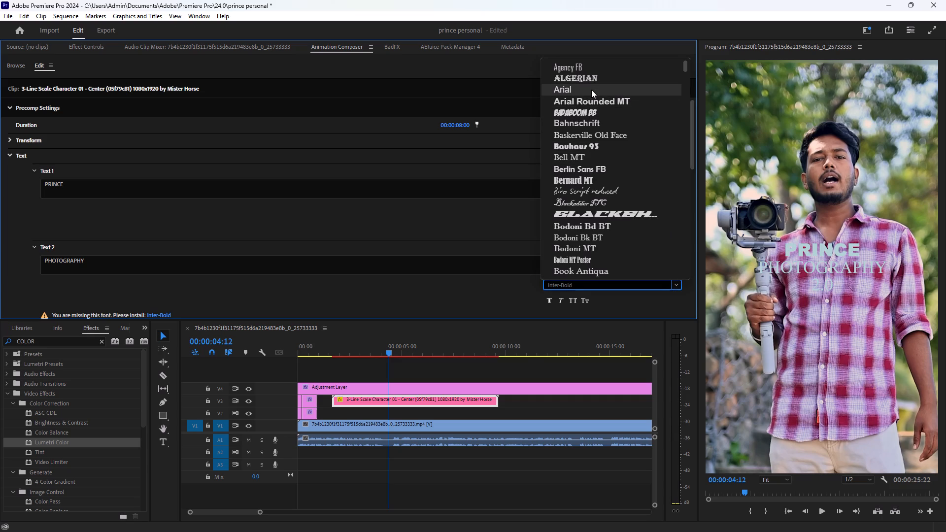
pyautogui.click(591, 90)
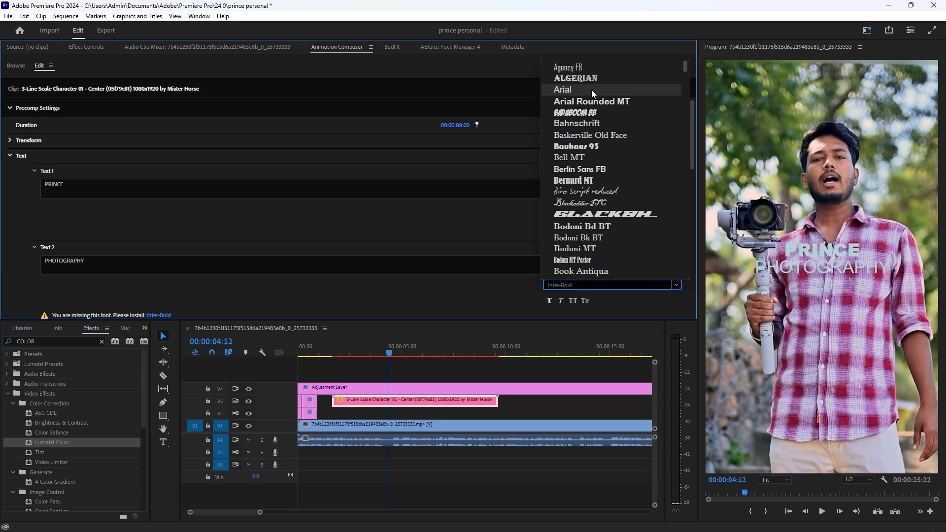
pyautogui.click(578, 92)
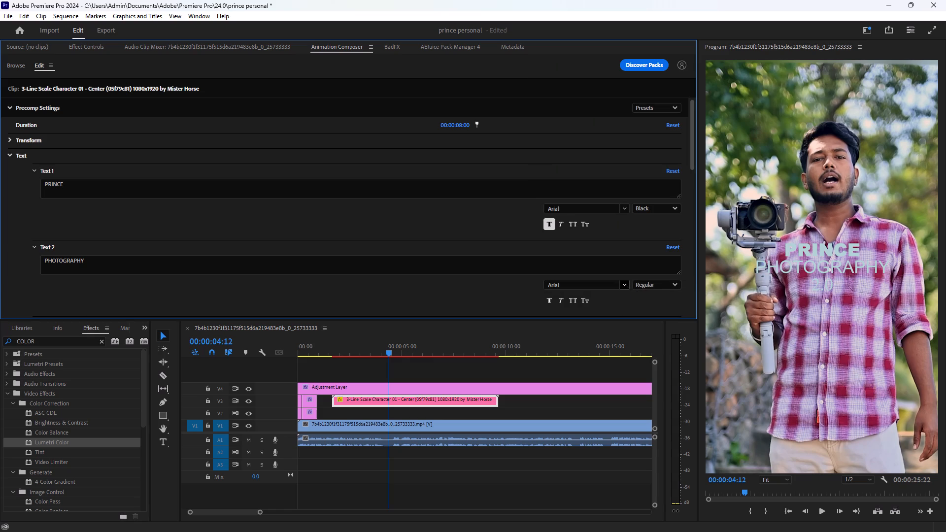
pyautogui.click(667, 286)
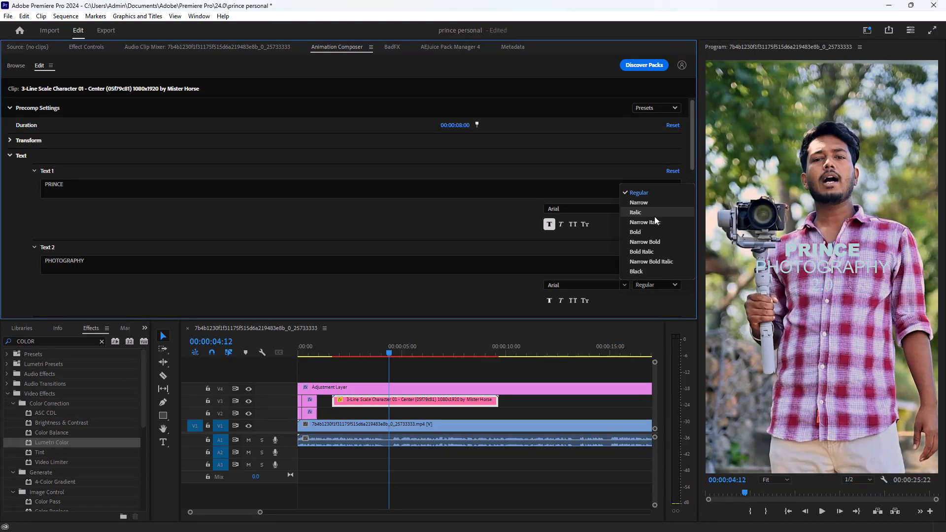
pyautogui.click(651, 270)
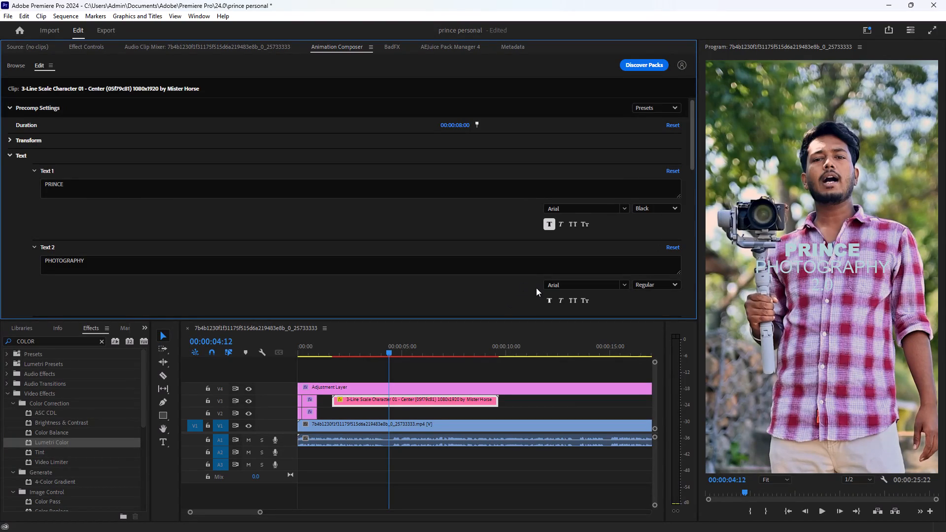
# Set the font of the title's 2.0 line to Arial with the Black style.
pyautogui.scroll(-2, 560, 282)
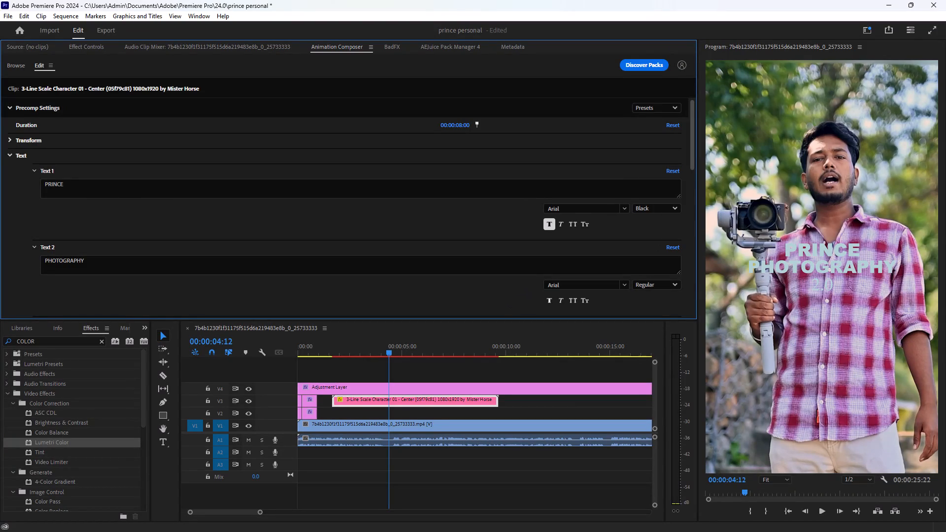
pyautogui.scroll(-1, 547, 281)
pyautogui.click(675, 154)
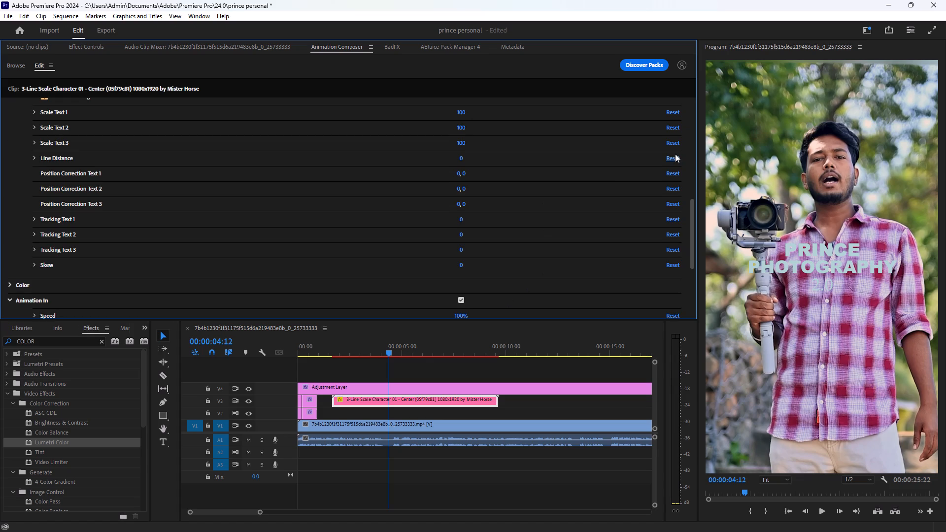
pyautogui.scroll(2, 636, 169)
pyautogui.click(677, 262)
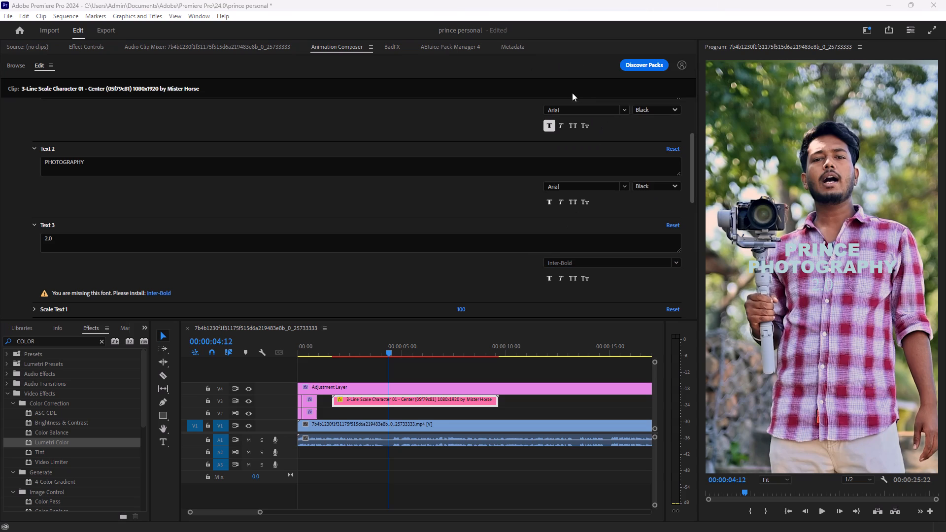
pyautogui.click(678, 261)
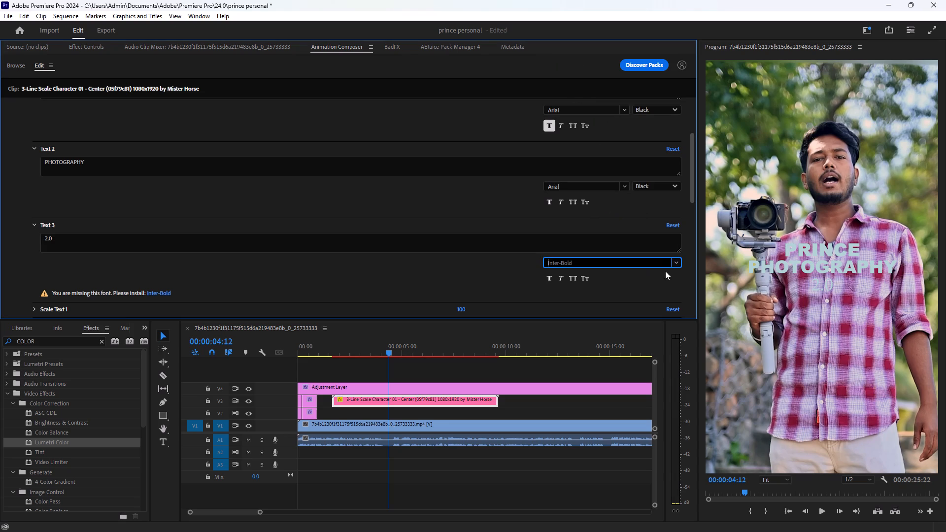
pyautogui.click(679, 264)
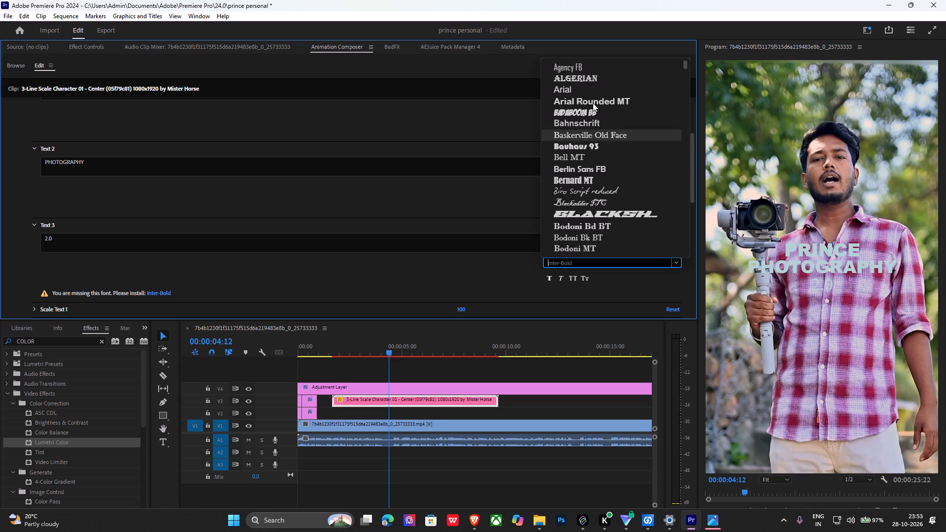
pyautogui.click(587, 92)
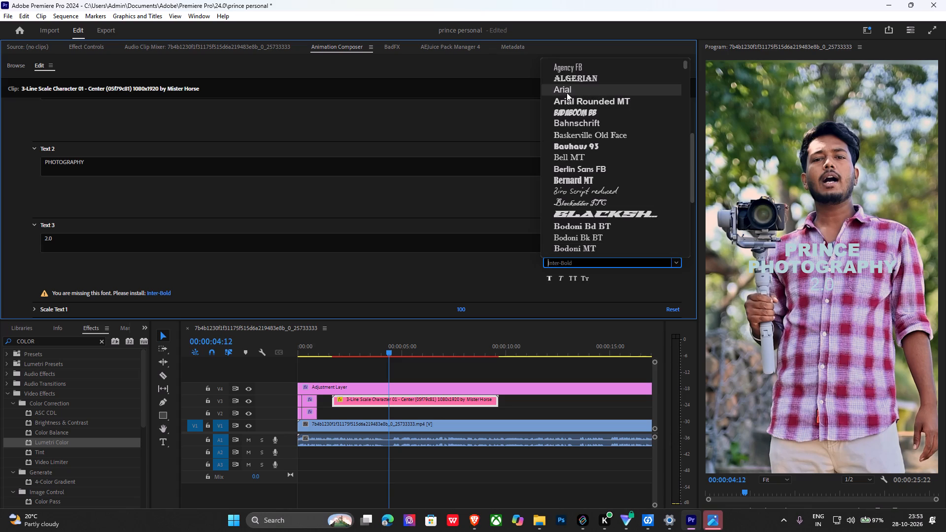
pyautogui.click(567, 93)
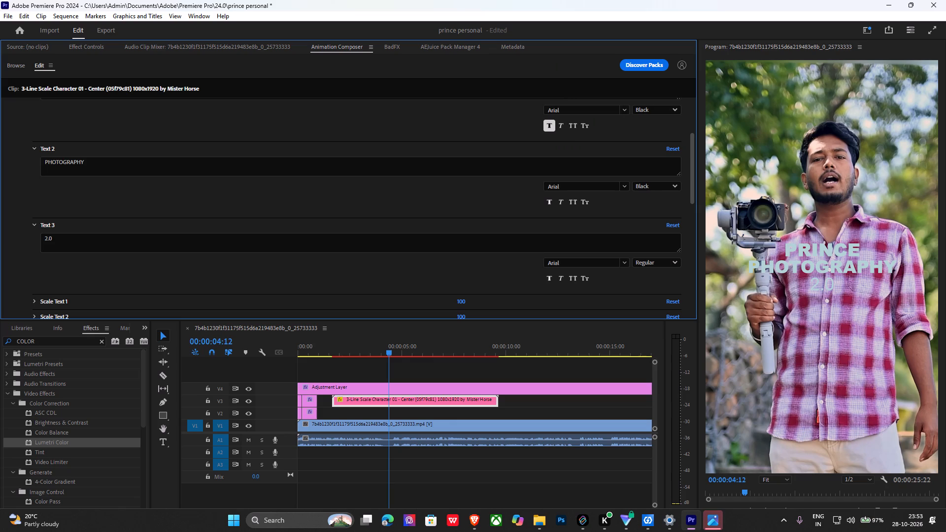
pyautogui.click(665, 264)
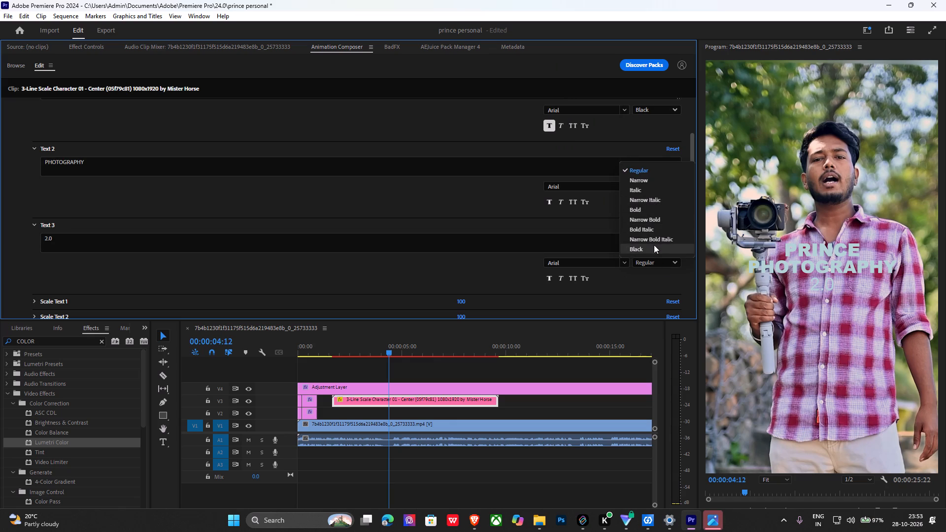
pyautogui.click(654, 245)
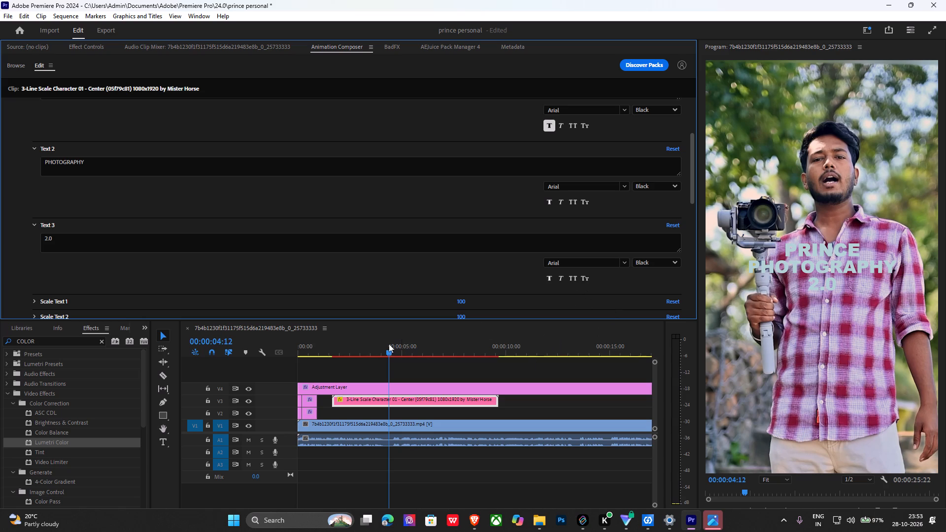
# Move the playhead to 00:00:00:27, before the three-line title clip, select the clip and render the timeline preview.
pyautogui.moveTo(388, 351); pyautogui.dragTo(314, 339)
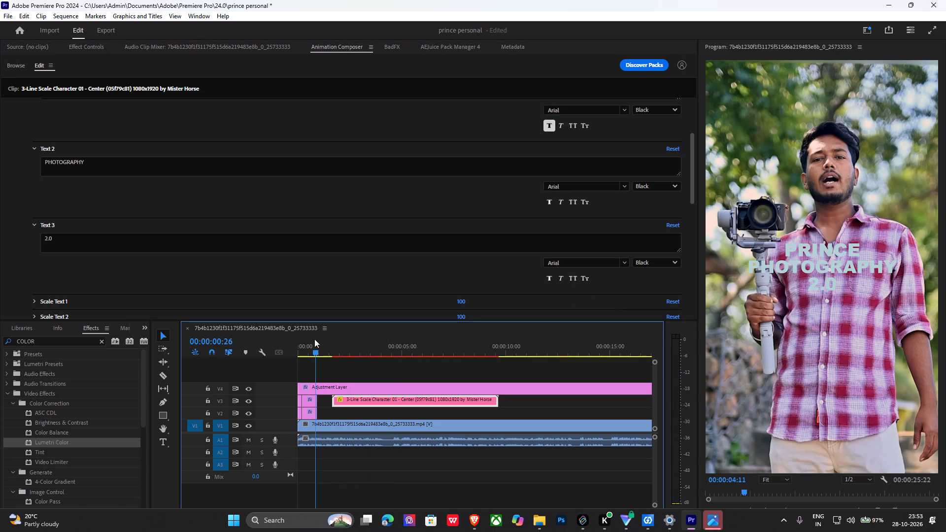
pyautogui.moveTo(314, 339); pyautogui.dragTo(315, 339)
pyautogui.click(380, 403)
pyautogui.press('Return')
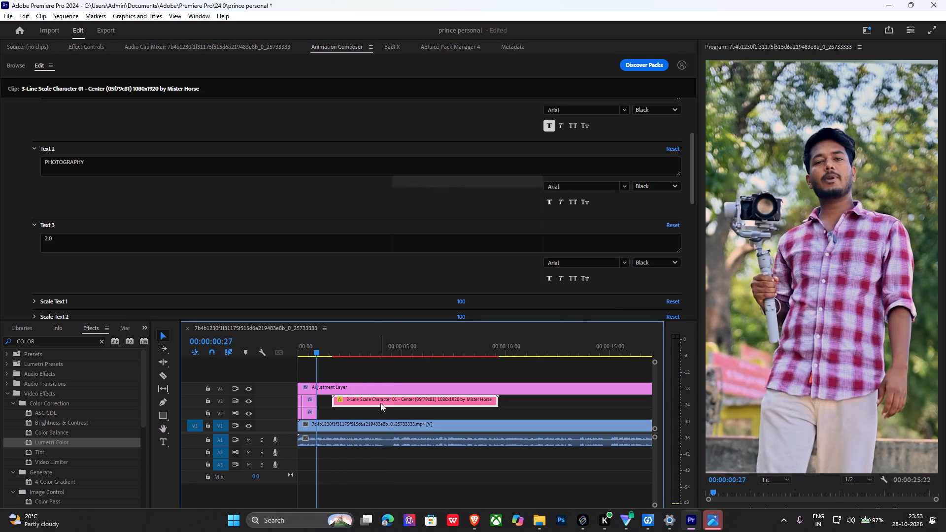
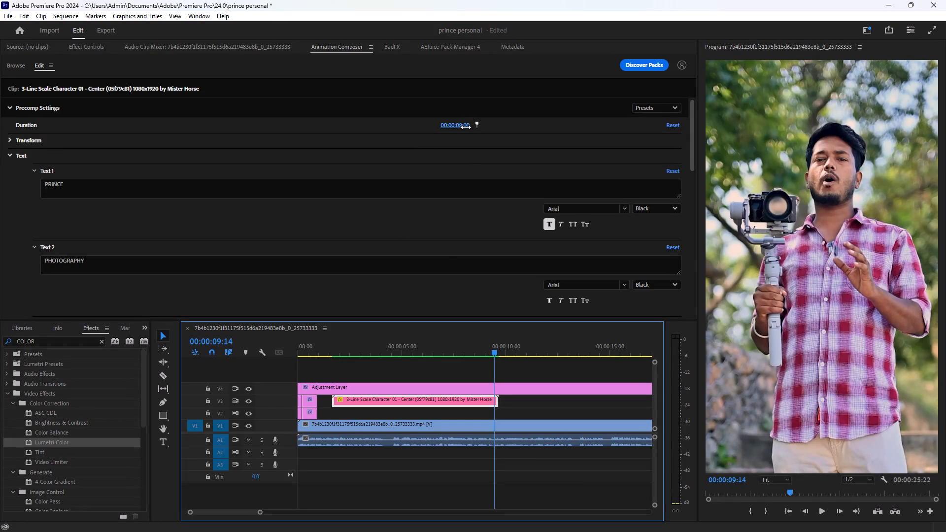
# Shorten the three-line title clip's duration to 00:00:03:29.
pyautogui.moveTo(466, 127); pyautogui.dragTo(449, 129)
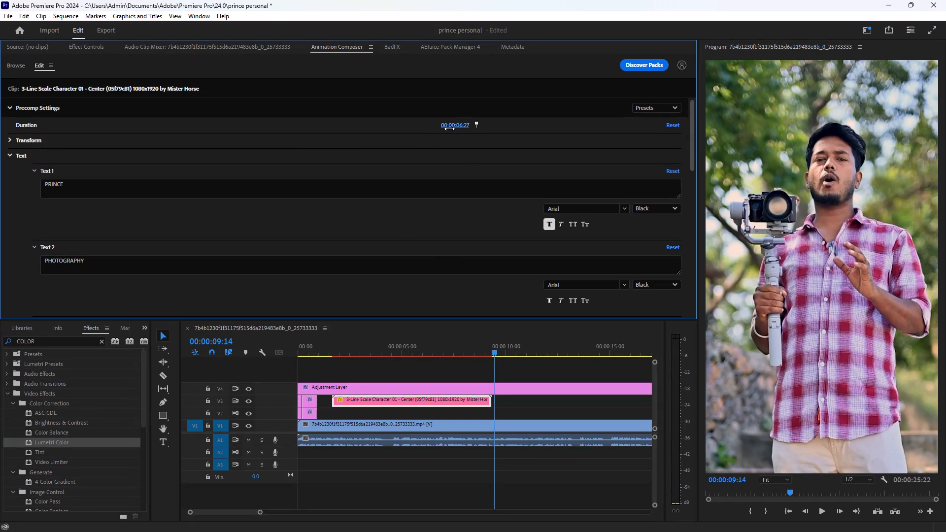
pyautogui.moveTo(449, 129); pyautogui.dragTo(437, 129)
pyautogui.moveTo(437, 129); pyautogui.dragTo(411, 130)
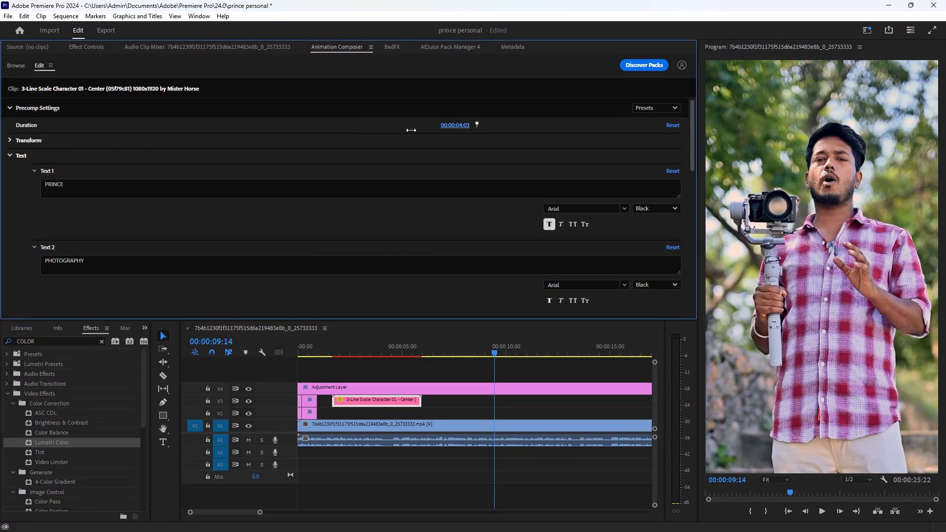
pyautogui.moveTo(411, 130); pyautogui.dragTo(409, 130)
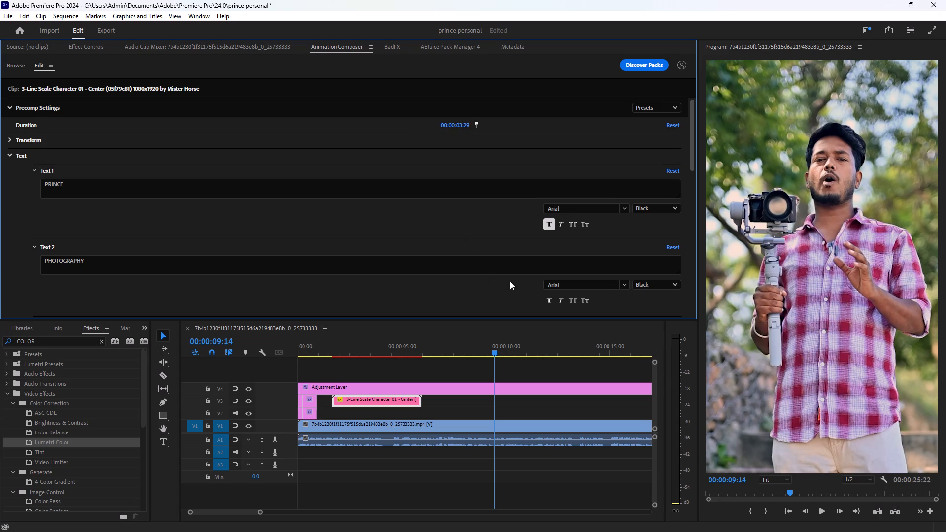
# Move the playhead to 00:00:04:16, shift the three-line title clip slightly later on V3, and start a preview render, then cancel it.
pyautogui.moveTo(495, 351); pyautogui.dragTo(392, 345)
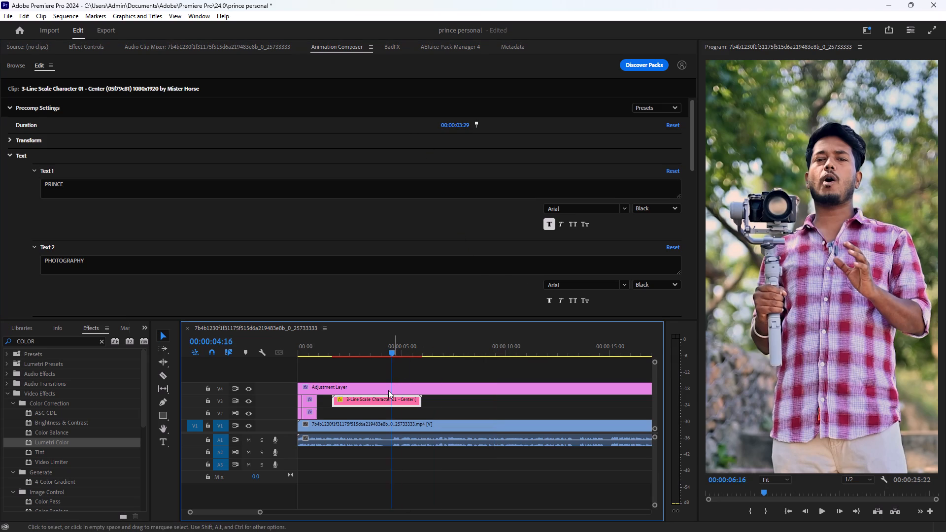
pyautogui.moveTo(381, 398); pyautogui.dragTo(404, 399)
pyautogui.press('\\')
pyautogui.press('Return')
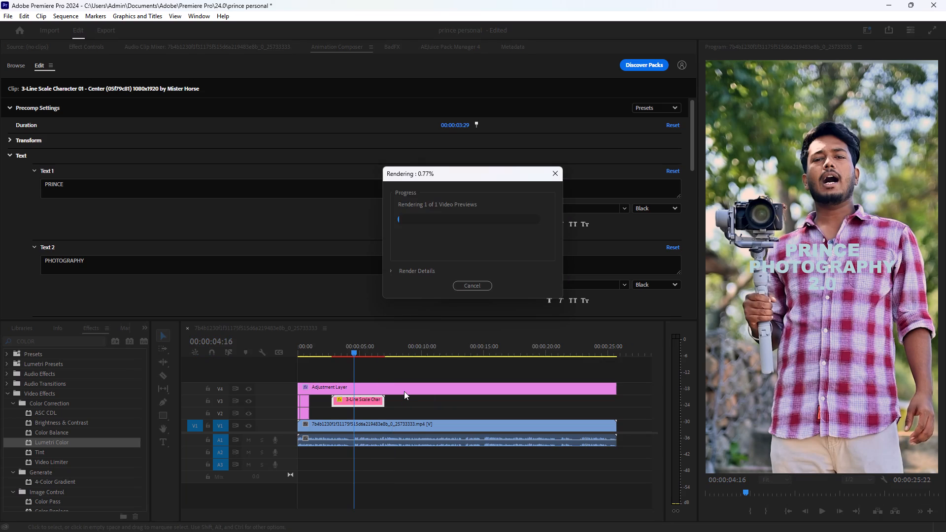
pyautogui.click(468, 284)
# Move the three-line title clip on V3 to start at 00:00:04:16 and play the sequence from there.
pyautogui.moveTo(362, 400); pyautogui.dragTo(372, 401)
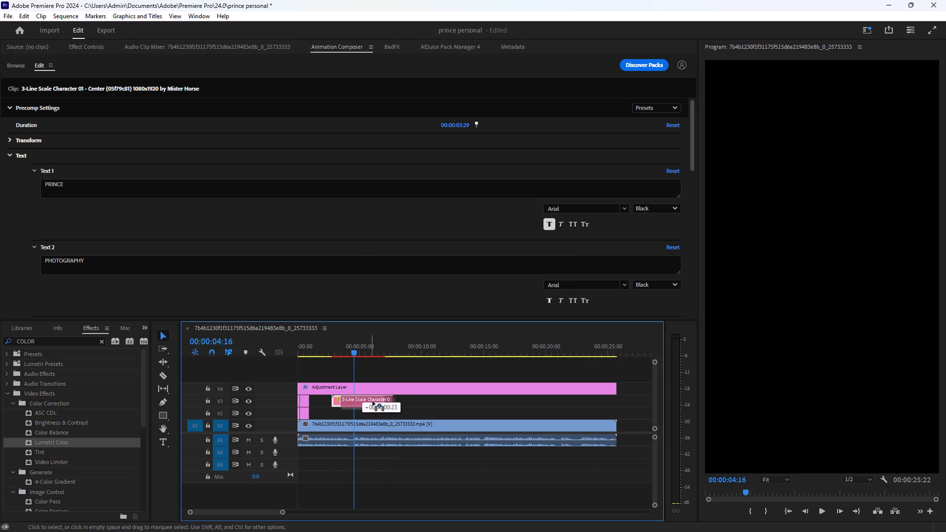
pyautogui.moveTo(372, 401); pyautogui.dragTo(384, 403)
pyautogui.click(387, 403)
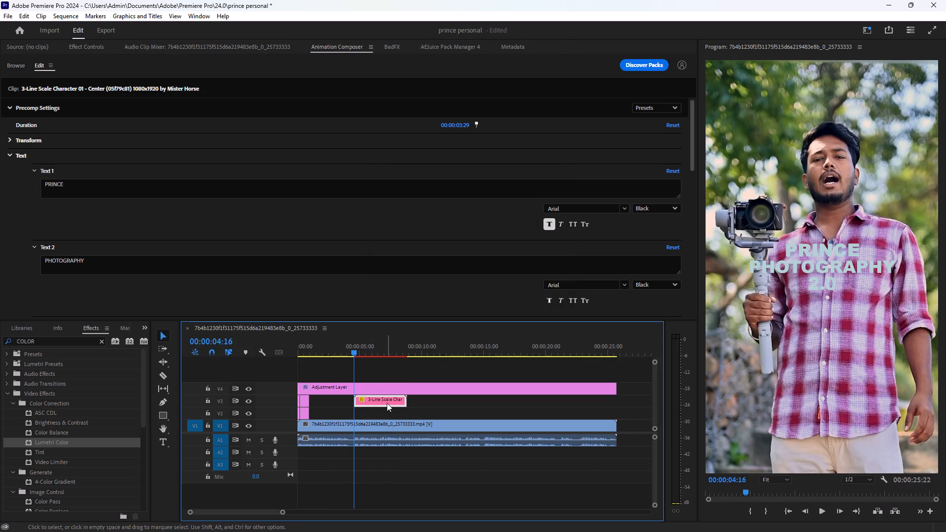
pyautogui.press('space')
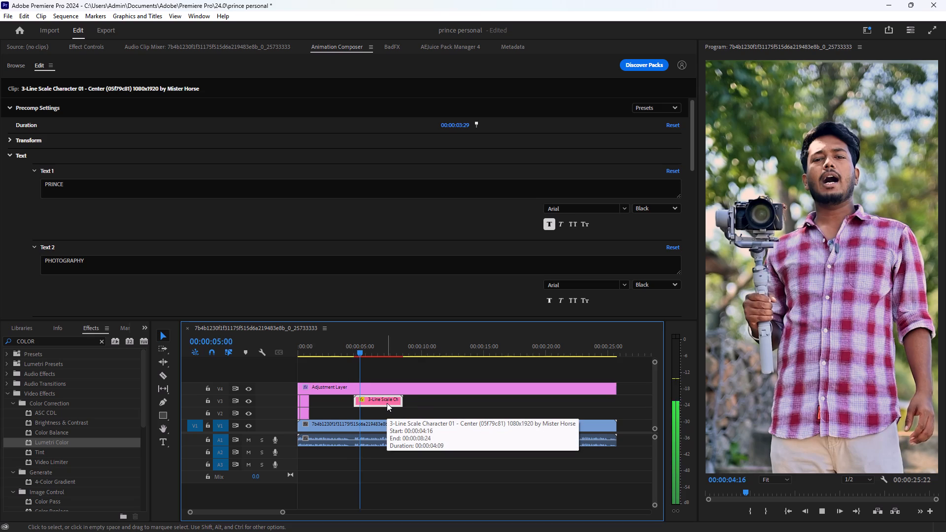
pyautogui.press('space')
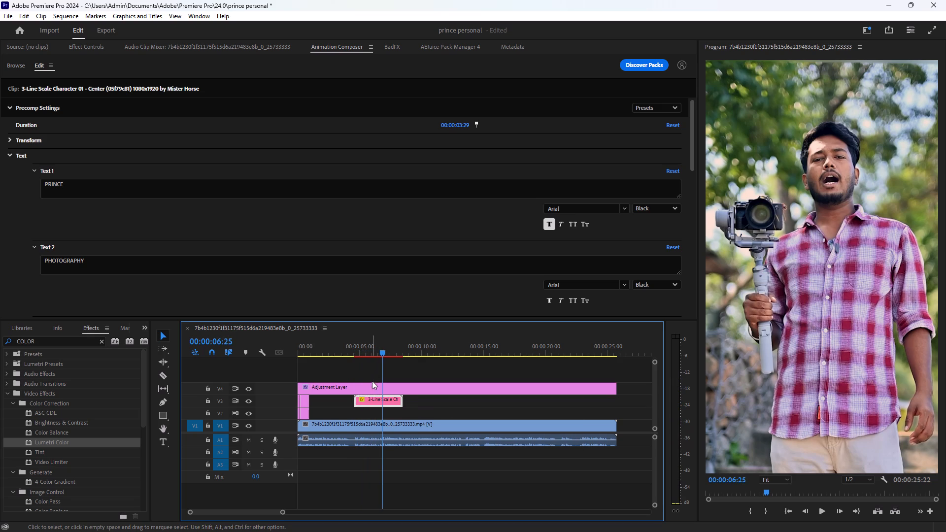
# Move the three-line title clip earlier on V3 so it ends at 00:00:06:25, and play the sequence from 00:00:01:26.
pyautogui.moveTo(374, 401); pyautogui.dragTo(348, 402)
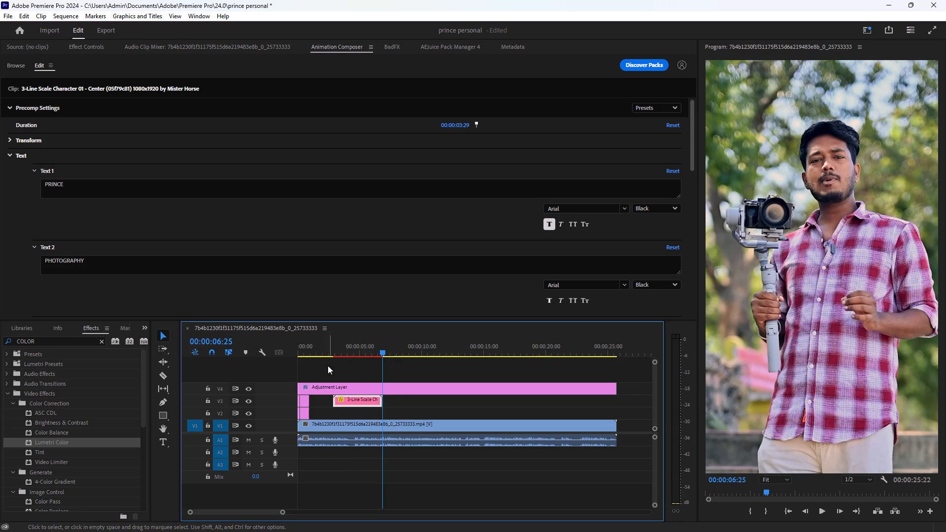
pyautogui.click(322, 355)
pyautogui.press('space')
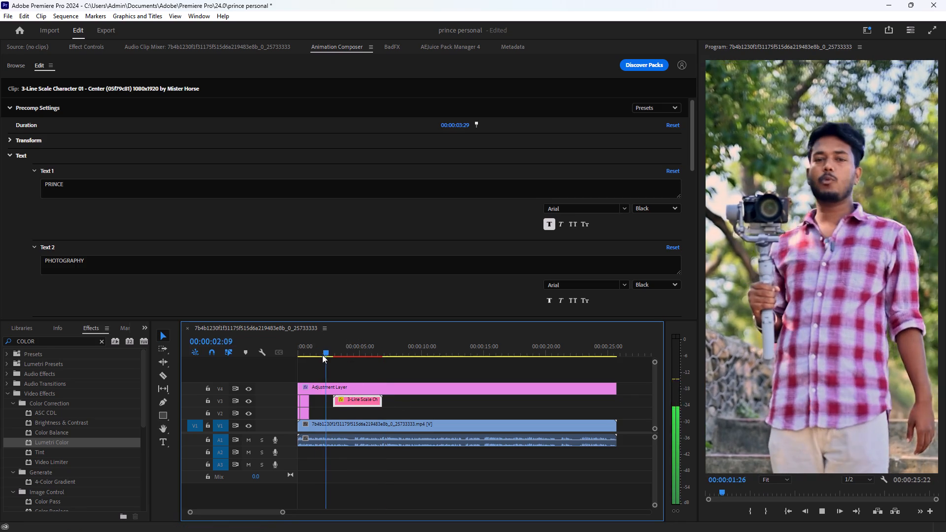
pyautogui.press('space')
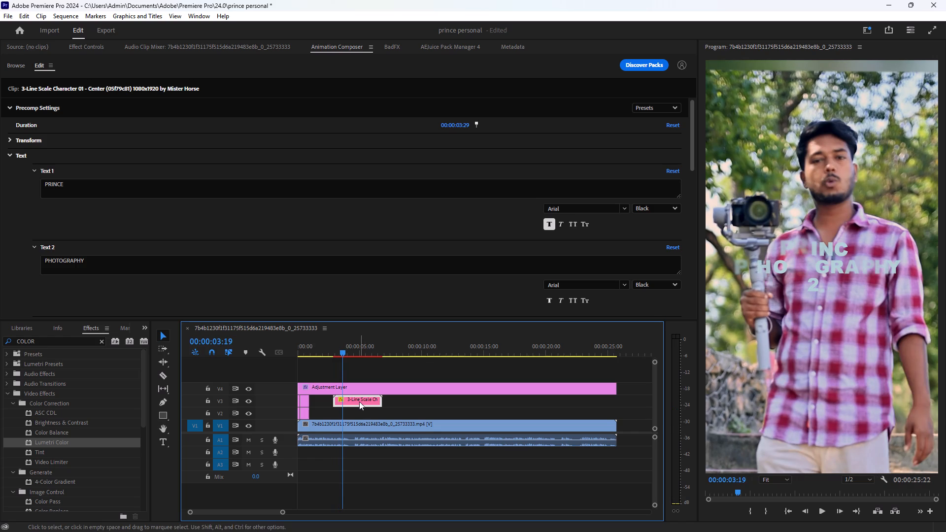
# Select the three-line title clip and render the timeline preview.
pyautogui.click(359, 401)
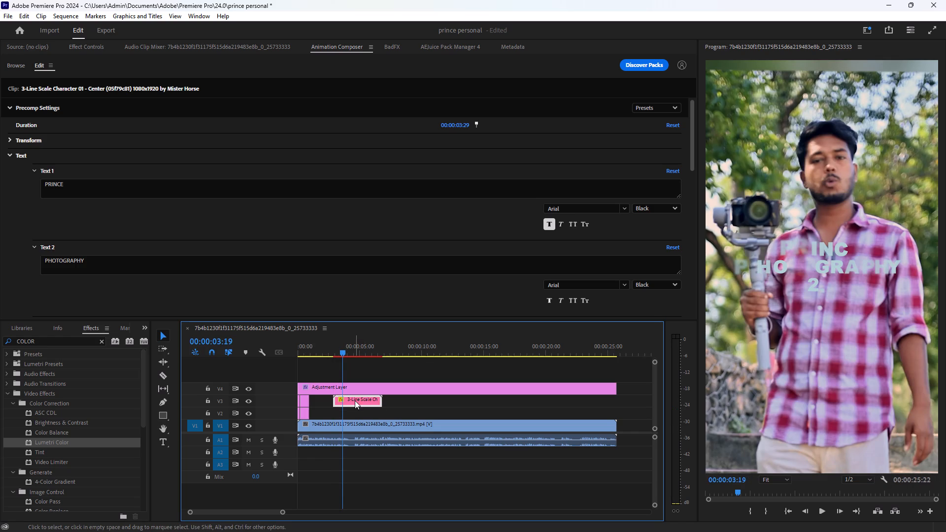
pyautogui.rightClick(355, 400)
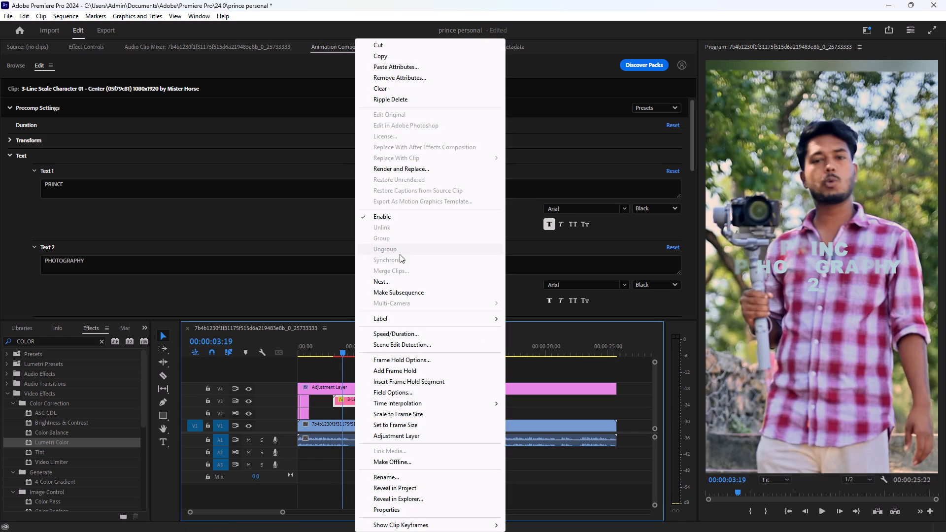
pyautogui.click(348, 402)
pyautogui.press('Return')
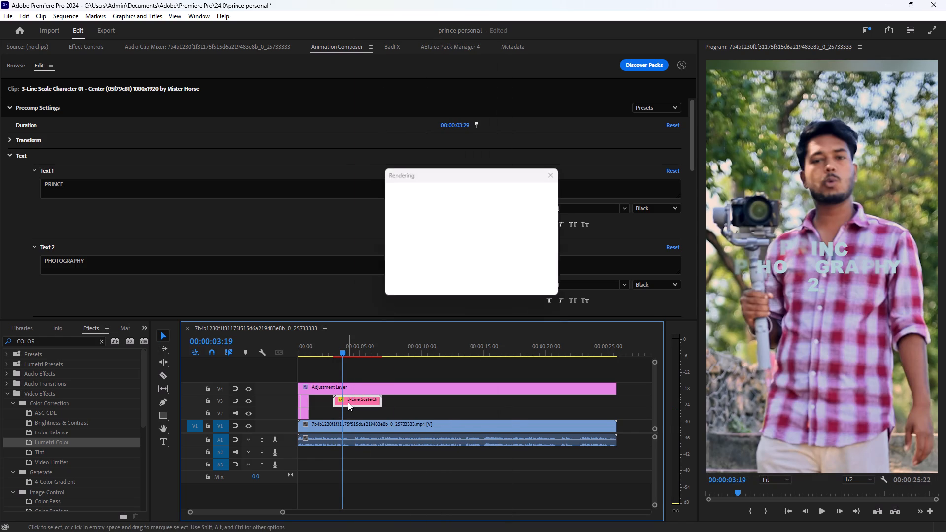
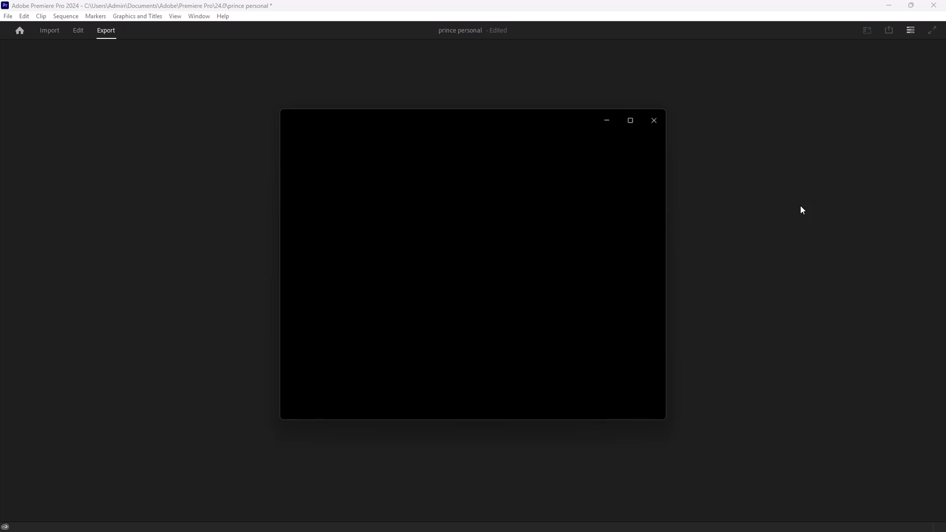
# Export the entire sequence as an H.264 media file using the Match Source - Adaptive High Bitrate preset.
pyautogui.click(558, 371)
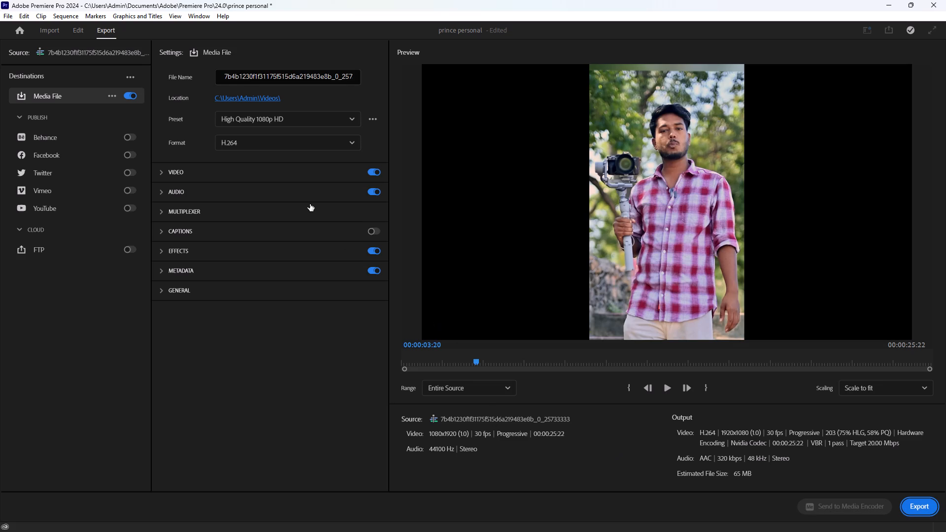
pyautogui.click(332, 119)
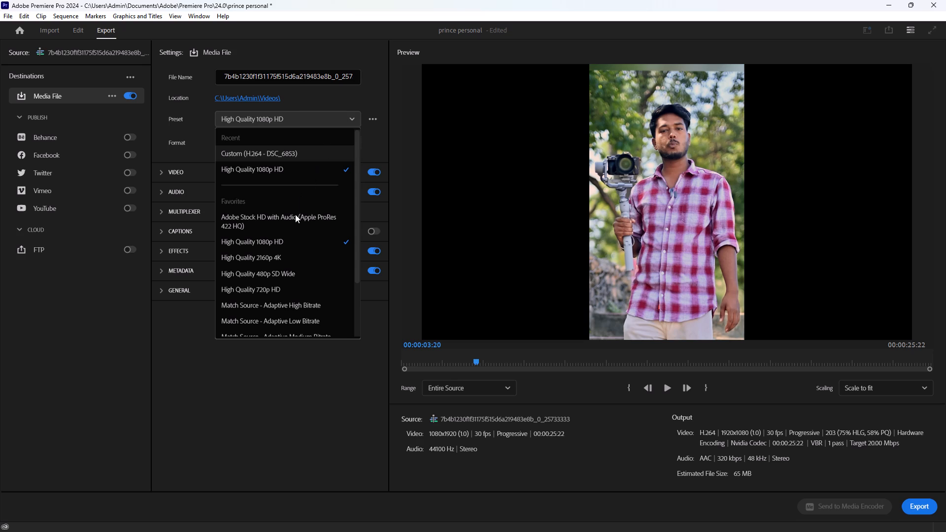
pyautogui.click(306, 302)
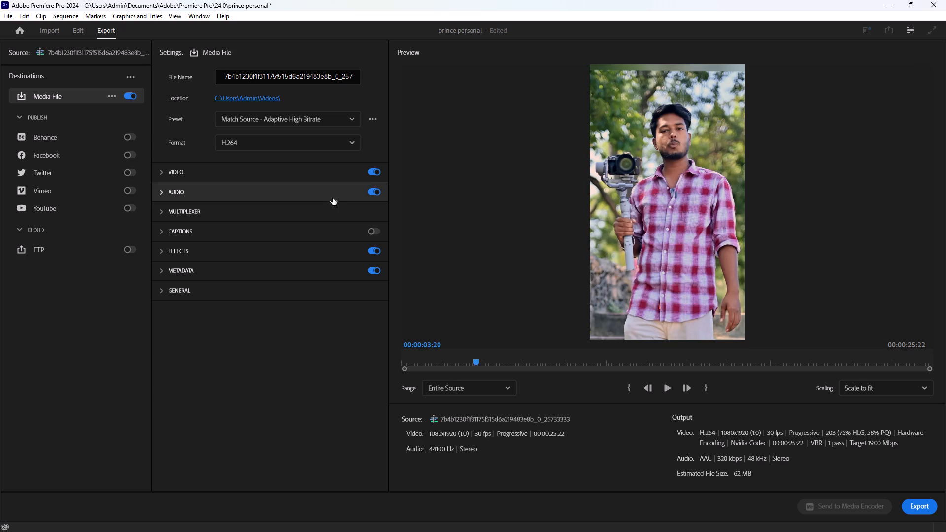
pyautogui.click(927, 508)
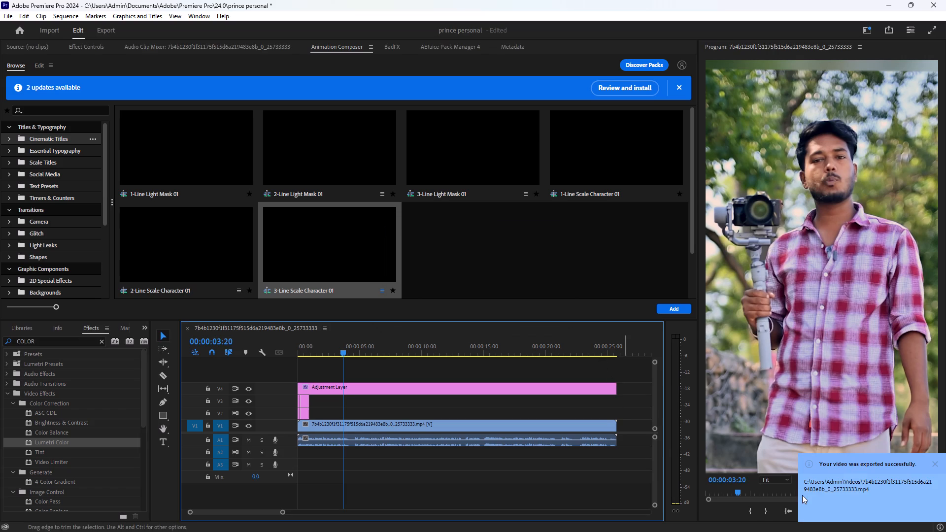
# Minimize the Premiere Pro window to get back to the desktop.
pyautogui.click(891, 8)
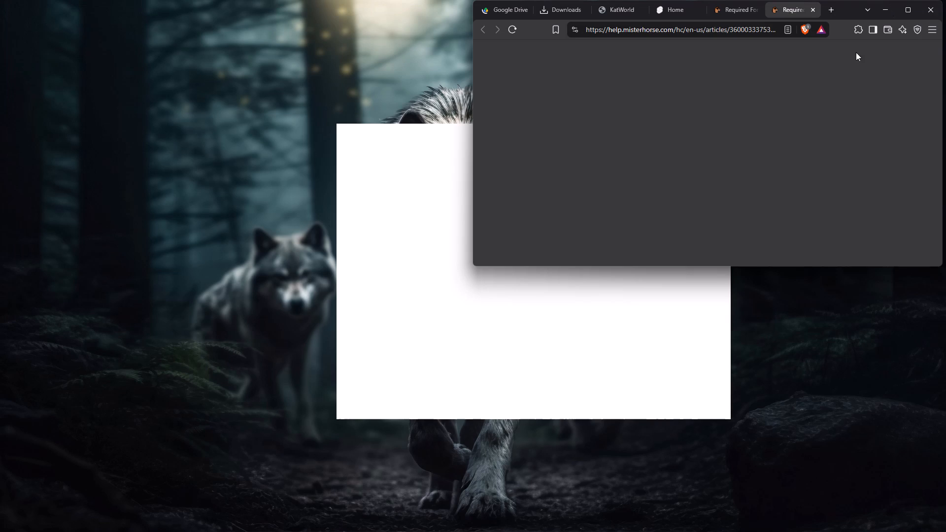